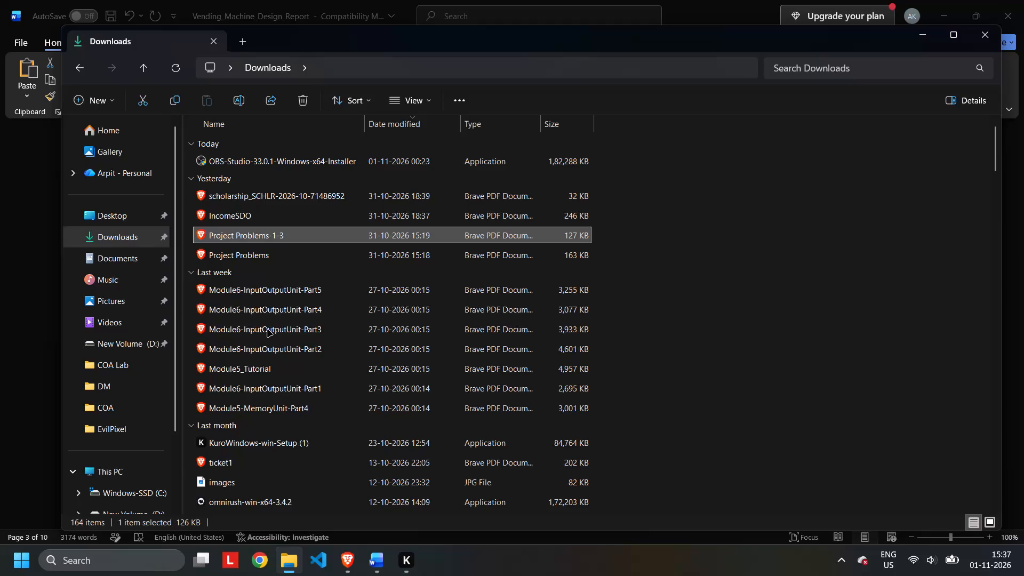
Open the VendingMachine Logisim circuit file from the COA Lab folder and load its autosaved version.
{"action": "left_click", "coordinate": [154, 366]}
{"action": "scroll", "coordinate": [411, 305], "scroll_direction": "down", "scroll_amount": 4}
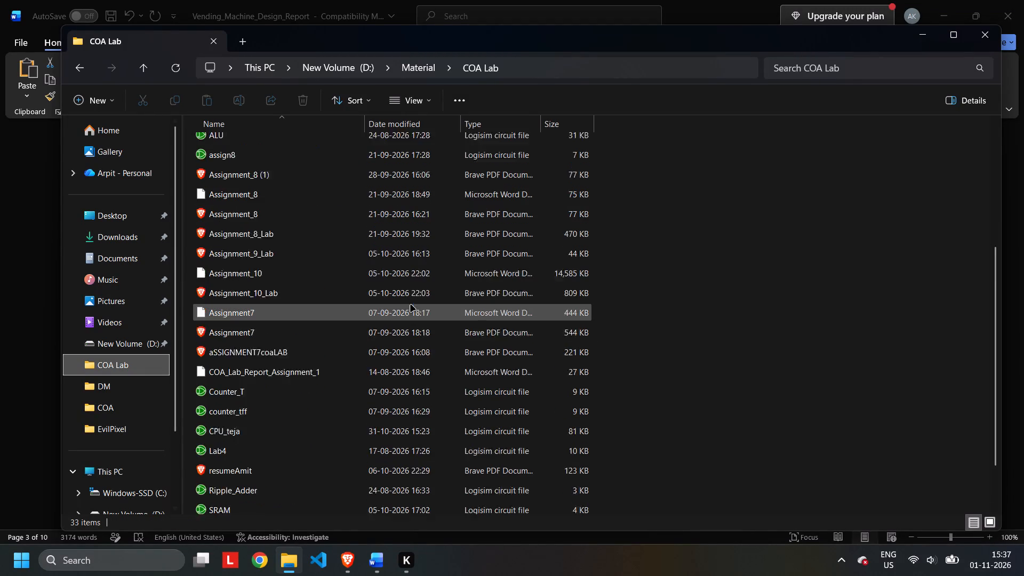
{"action": "scroll", "coordinate": [411, 305], "scroll_direction": "down", "scroll_amount": 5}
{"action": "left_click", "coordinate": [287, 513]}
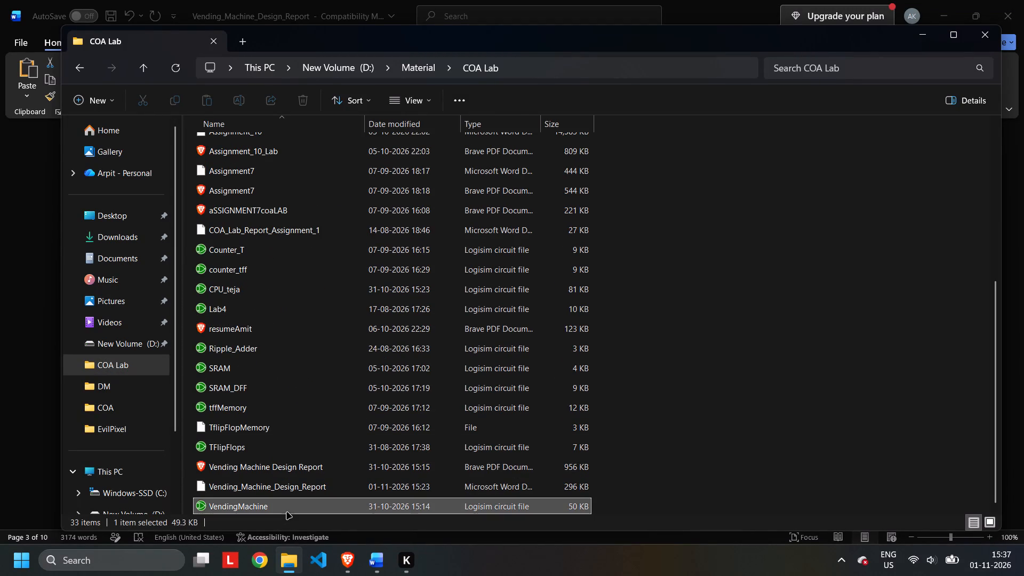
{"action": "double_click", "coordinate": [287, 513]}
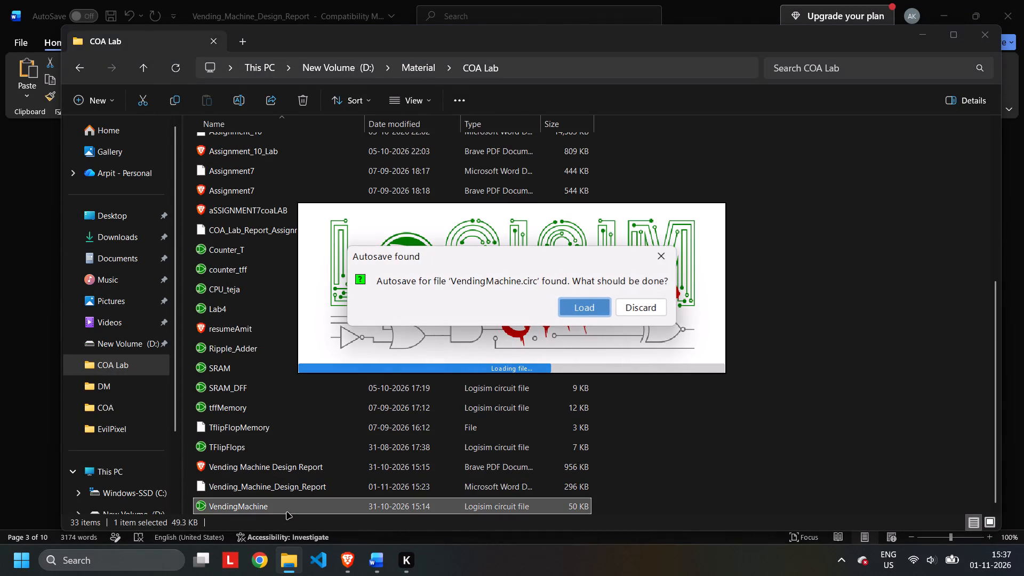
{"action": "left_click", "coordinate": [592, 308]}
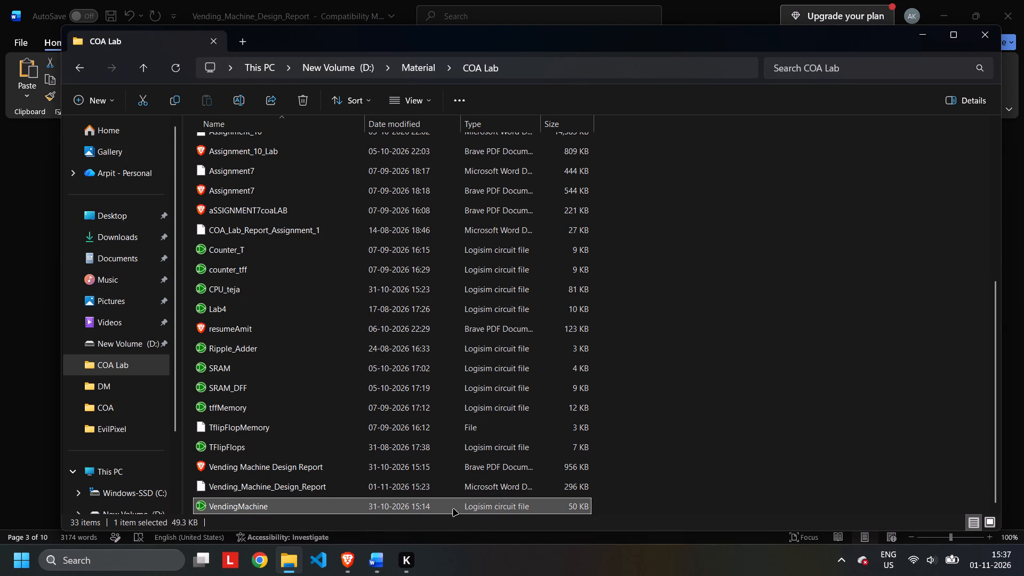
Capture a screenshot of the whole main circuit, from the MASTER_CLOCK input to the CREDIT and REFUND displays.
{"action": "scroll", "coordinate": [644, 307], "scroll_direction": "up", "scroll_amount": 1}
{"action": "scroll", "coordinate": [449, 168], "scroll_direction": "up", "scroll_amount": 3, "text": "ctrl"}
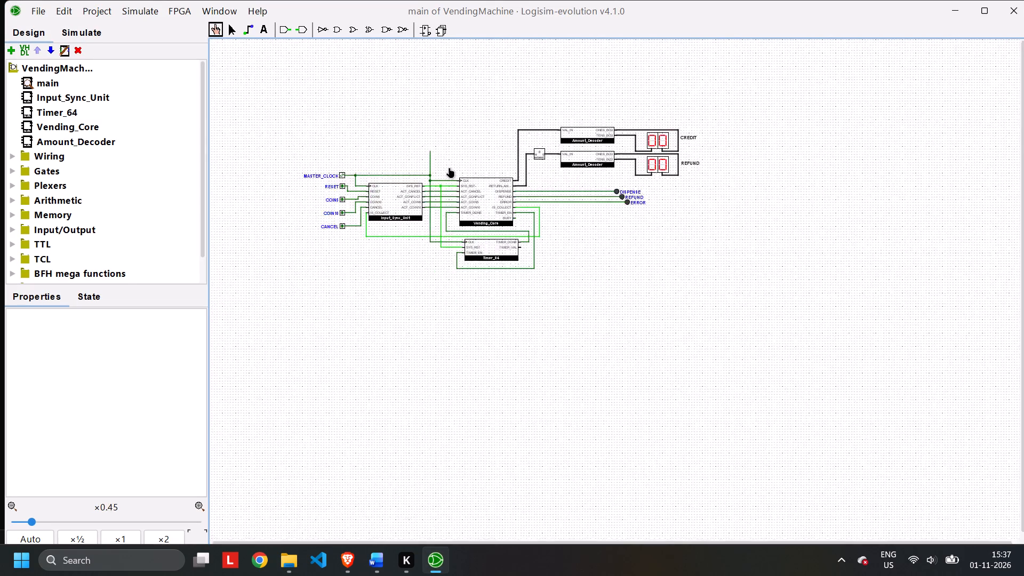
{"action": "scroll", "coordinate": [449, 168], "scroll_direction": "up", "scroll_amount": 2, "text": "ctrl"}
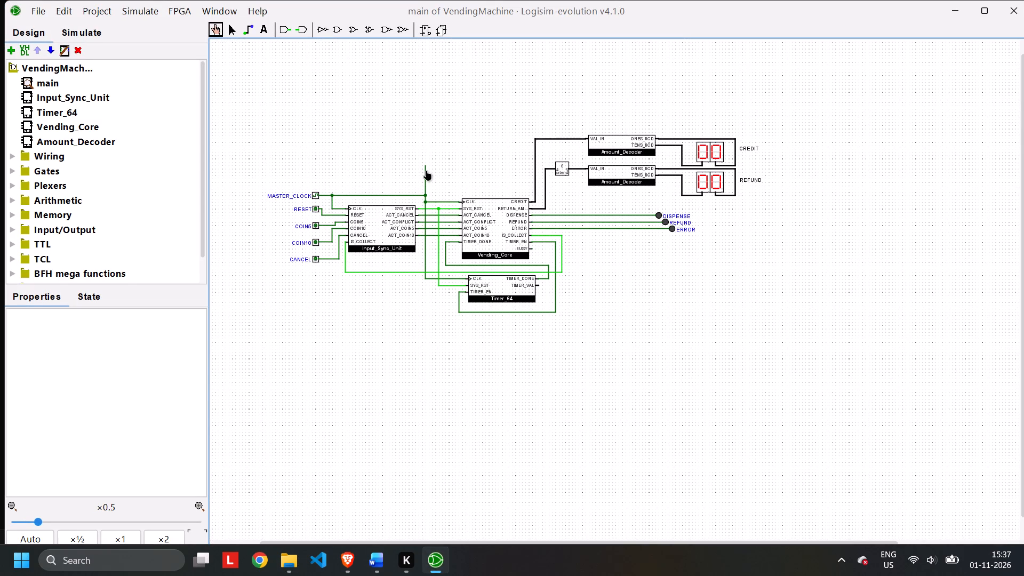
{"action": "scroll", "coordinate": [426, 171], "scroll_direction": "up", "scroll_amount": 1, "text": "ctrl"}
{"action": "scroll", "coordinate": [426, 171], "scroll_direction": "right", "scroll_amount": 1}
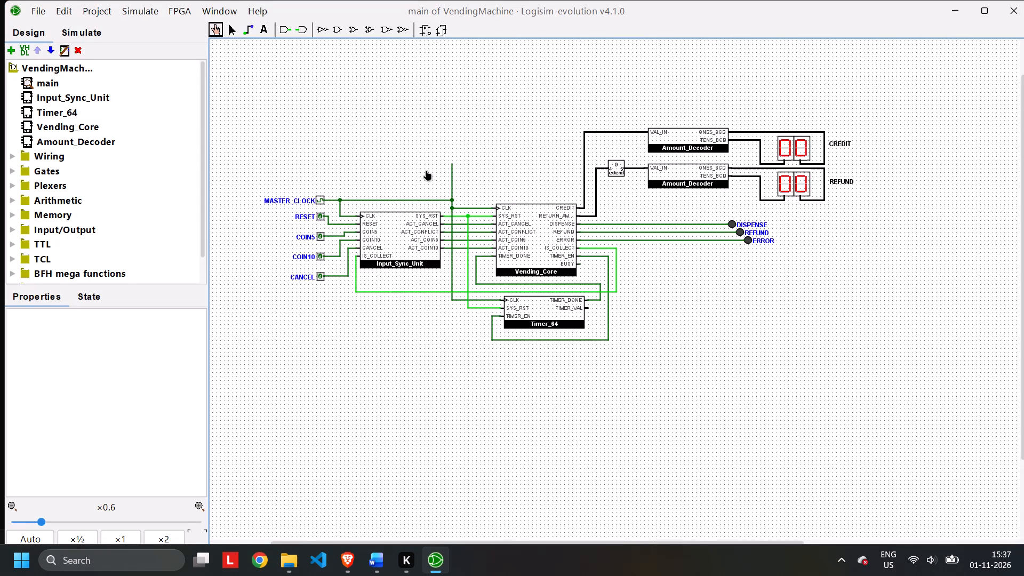
{"action": "key", "text": "Print"}
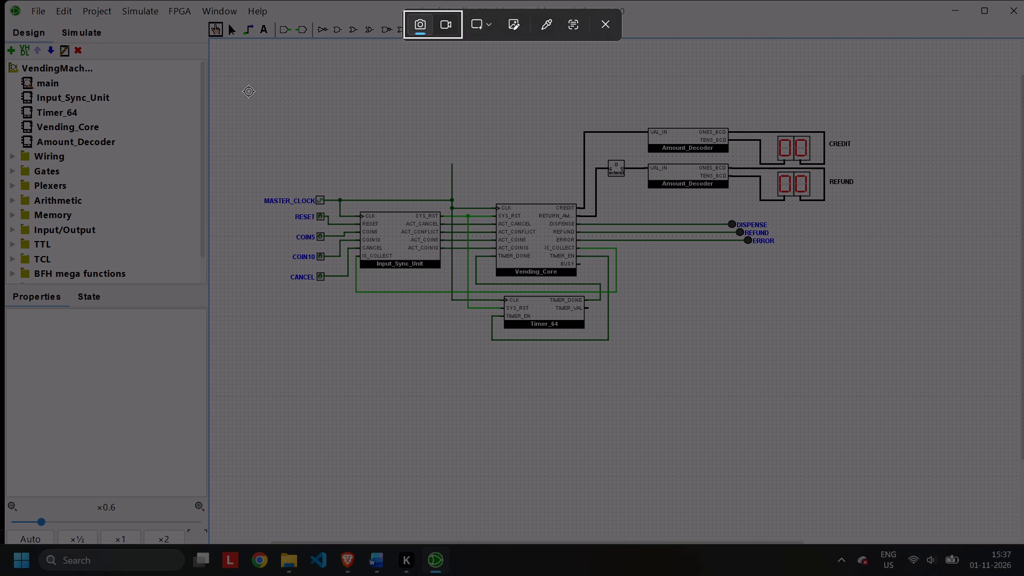
{"action": "left_click_drag", "start_coordinate": [252, 108], "coordinate": [668, 297]}
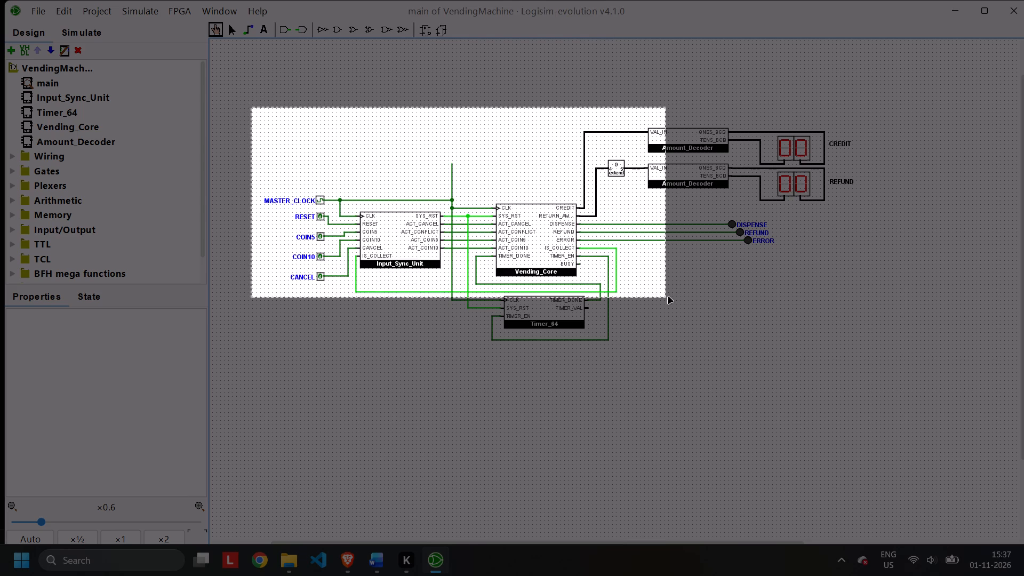
{"action": "left_click_drag", "start_coordinate": [668, 297], "coordinate": [825, 337]}
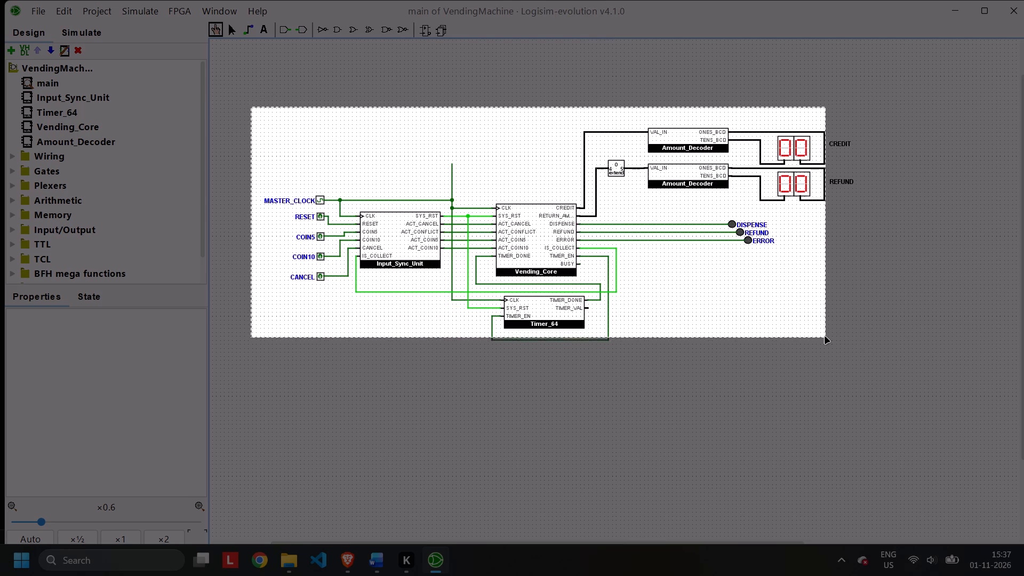
{"action": "left_click_drag", "start_coordinate": [825, 337], "coordinate": [874, 345]}
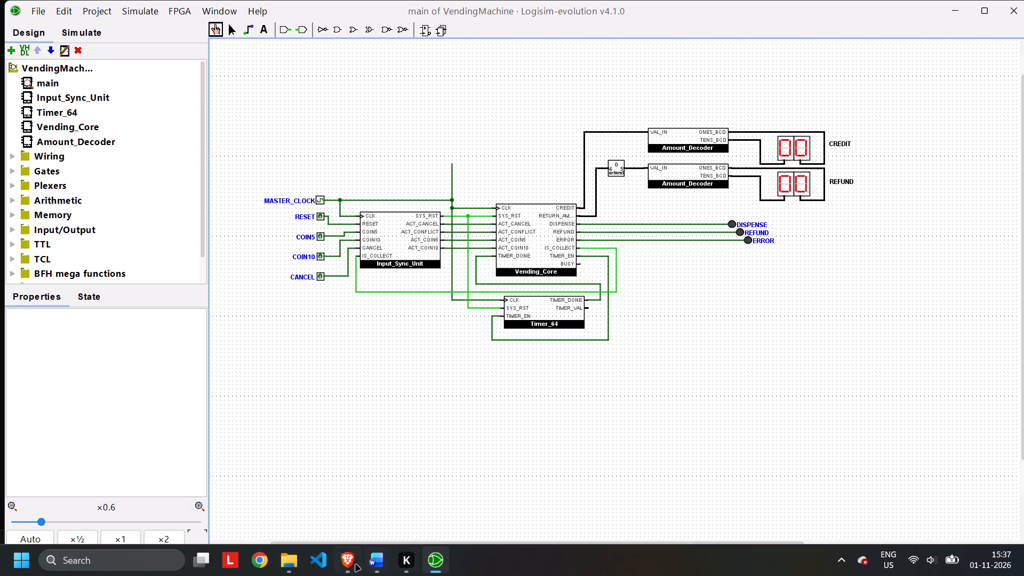
Switch to the Word report and replace the Figure 1 block diagram in section 2 with the captured main-circuit screenshot.
{"action": "left_click", "coordinate": [373, 566]}
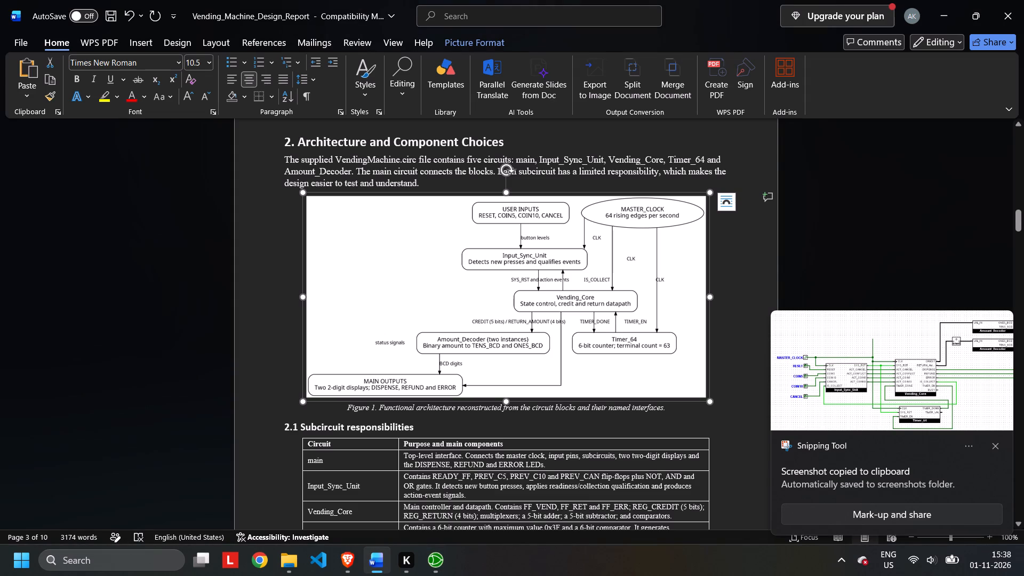
{"action": "key", "text": "ctrl+x"}
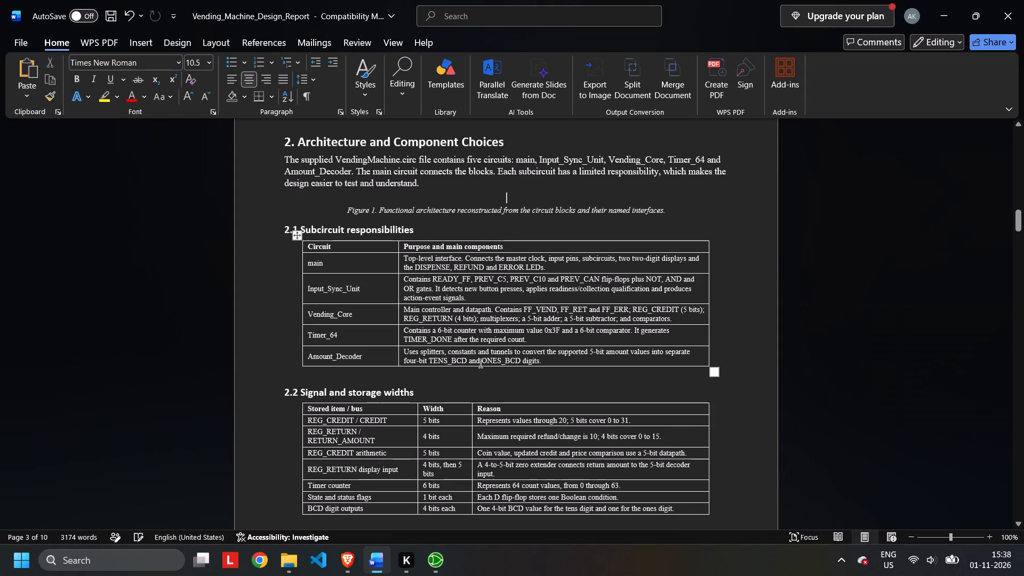
{"action": "key", "text": "ctrl+v"}
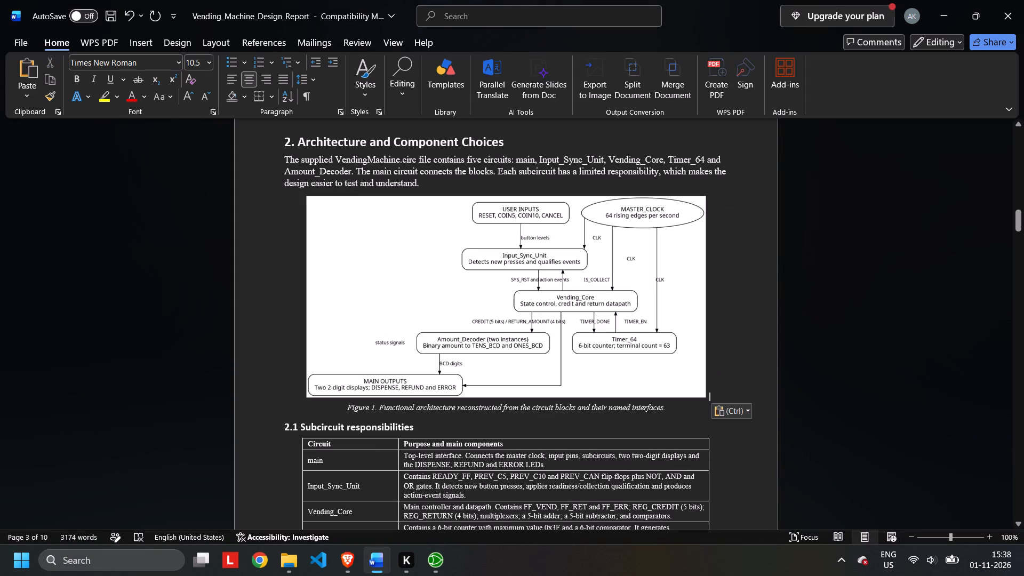
{"action": "key", "text": "ctrl+x"}
{"action": "key", "text": "ctrl+x"}
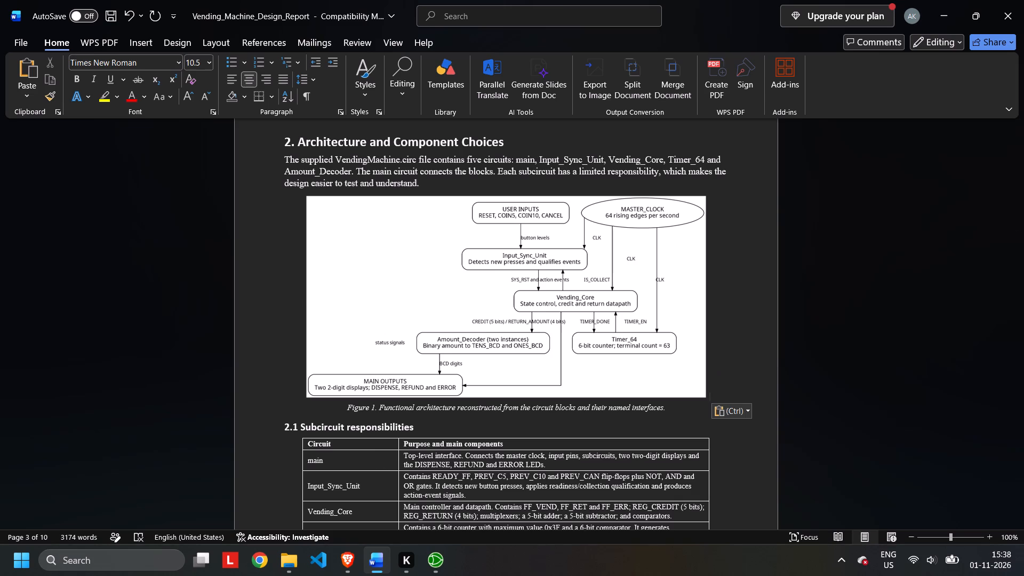
{"action": "left_click", "coordinate": [481, 363]}
{"action": "key", "text": "ctrl+x"}
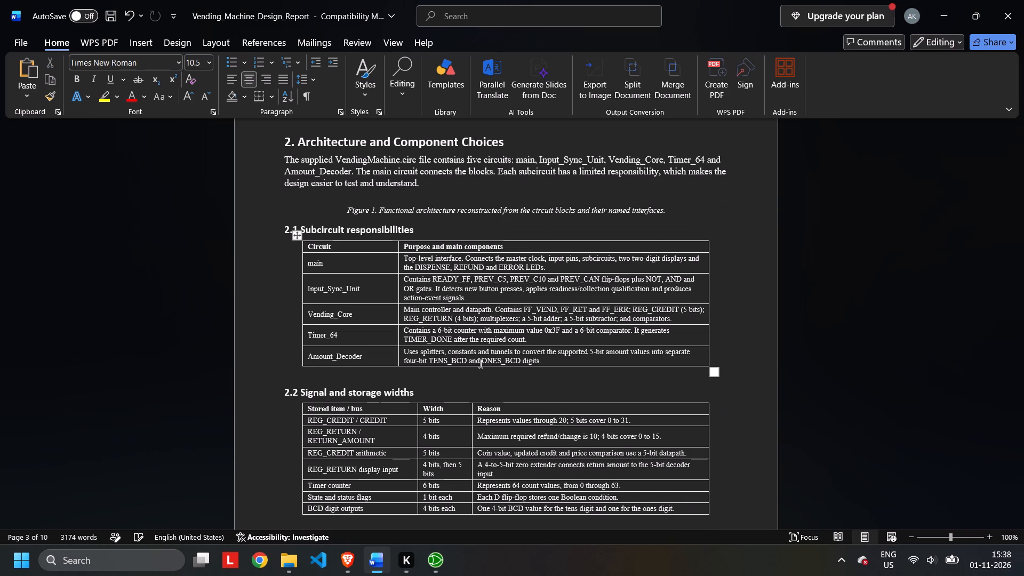
{"action": "key", "text": "super+v"}
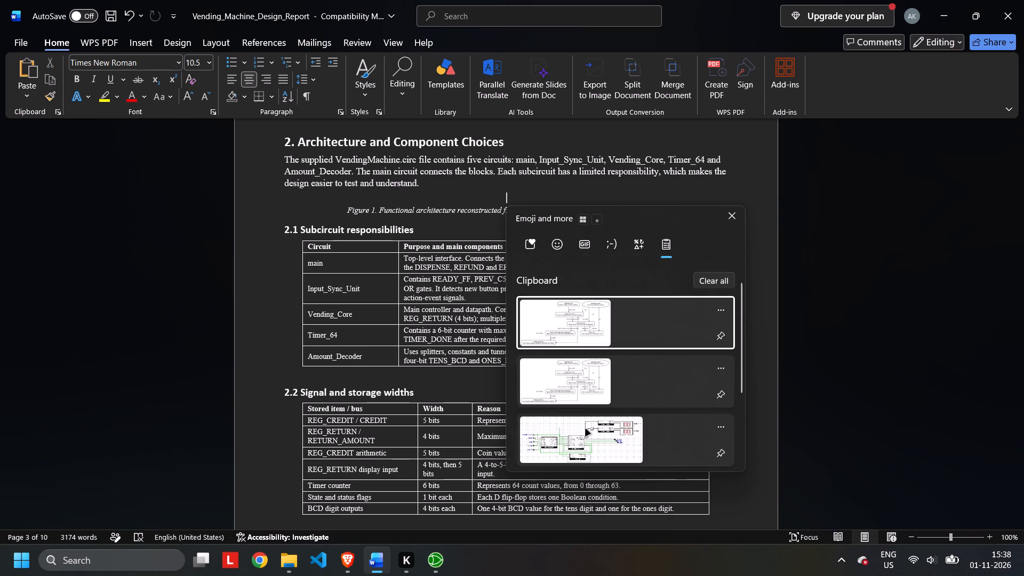
{"action": "left_click", "coordinate": [586, 429]}
{"action": "key", "text": "ctrl+v"}
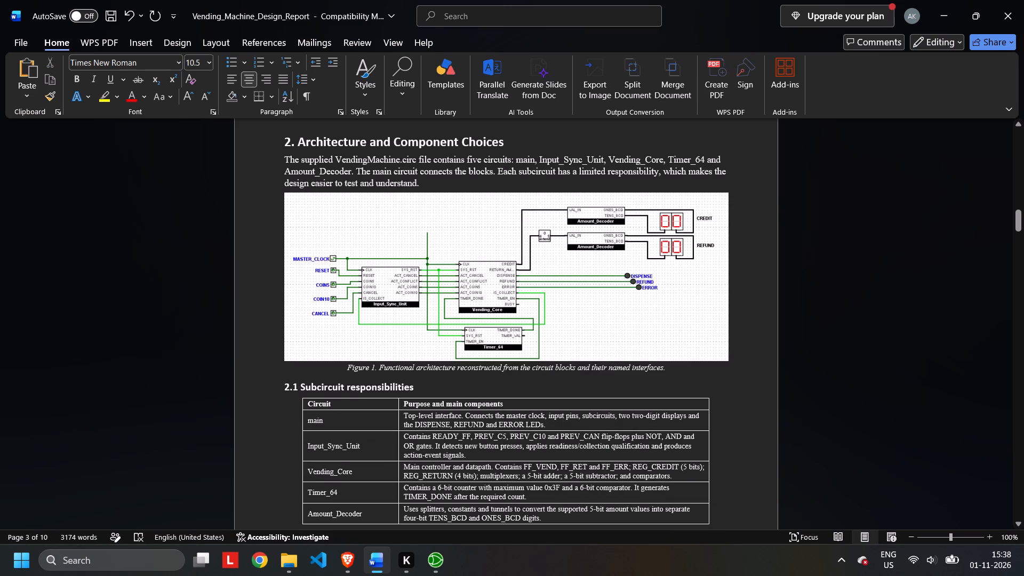
Shorten the caption under the circuit image to "Figure 1. Functional architecture".
{"action": "left_click", "coordinate": [575, 377]}
{"action": "left_click_drag", "start_coordinate": [456, 367], "coordinate": [657, 362]}
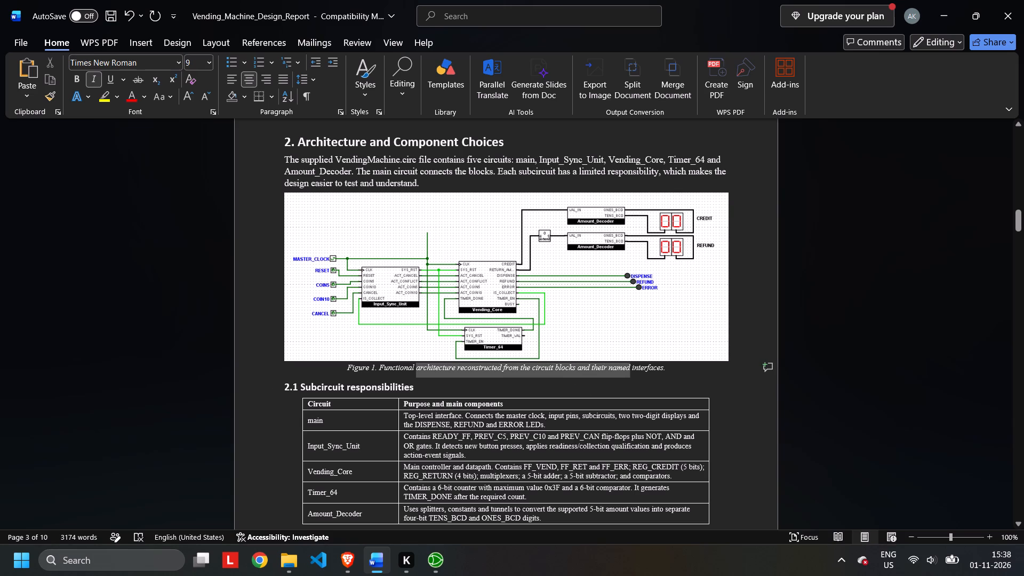
{"action": "left_click_drag", "start_coordinate": [657, 362], "coordinate": [495, 381]}
{"action": "left_click", "coordinate": [495, 381]}
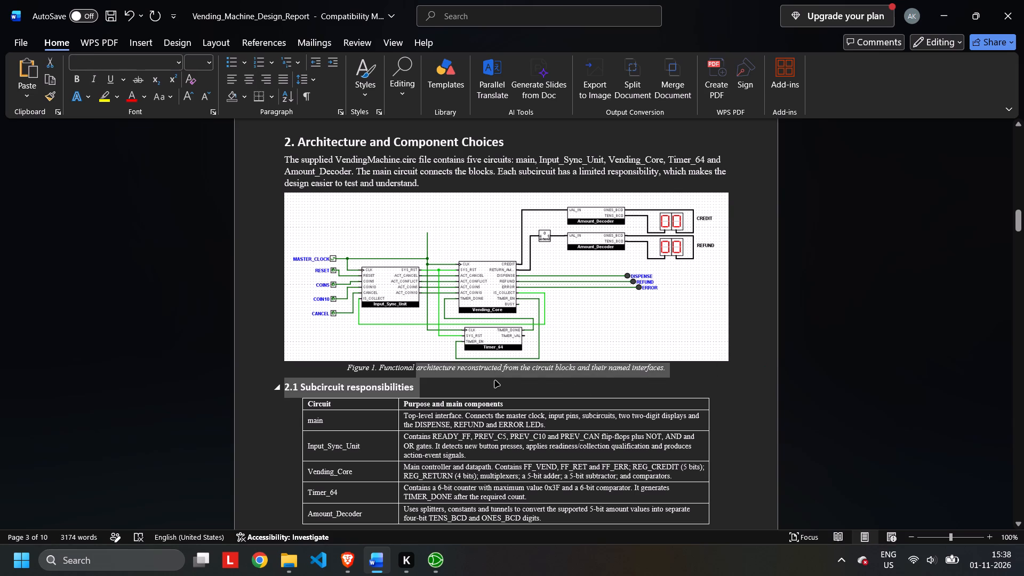
{"action": "left_click", "coordinate": [667, 372]}
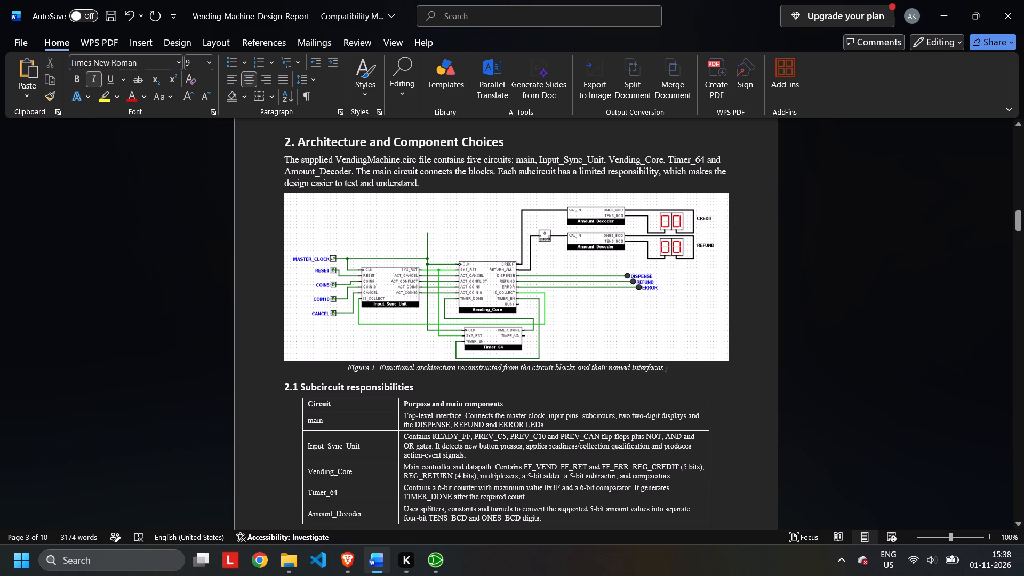
{"action": "key", "text": "BackSpace"}
{"action": "key", "text": "BackSpace"}
{"action": "key", "text": "BackSpace"}
{"action": "key", "text": "BackSpace"}
{"action": "key", "text": "BackSpace"}
{"action": "key", "text": "BackSpace"}
{"action": "key", "text": "BackSpace"}
{"action": "key", "text": "BackSpace"}
{"action": "key", "text": "BackSpace"}
{"action": "key", "text": "BackSpace"}
{"action": "key", "text": "BackSpace"}
{"action": "key", "text": "BackSpace"}
{"action": "key", "text": "BackSpace"}
{"action": "key", "text": "BackSpace"}
{"action": "key", "text": "BackSpace"}
{"action": "key", "text": "BackSpace"}
{"action": "key", "text": "BackSpace"}
{"action": "key", "text": "BackSpace"}
{"action": "key", "text": "BackSpace"}
{"action": "key", "text": "BackSpace"}
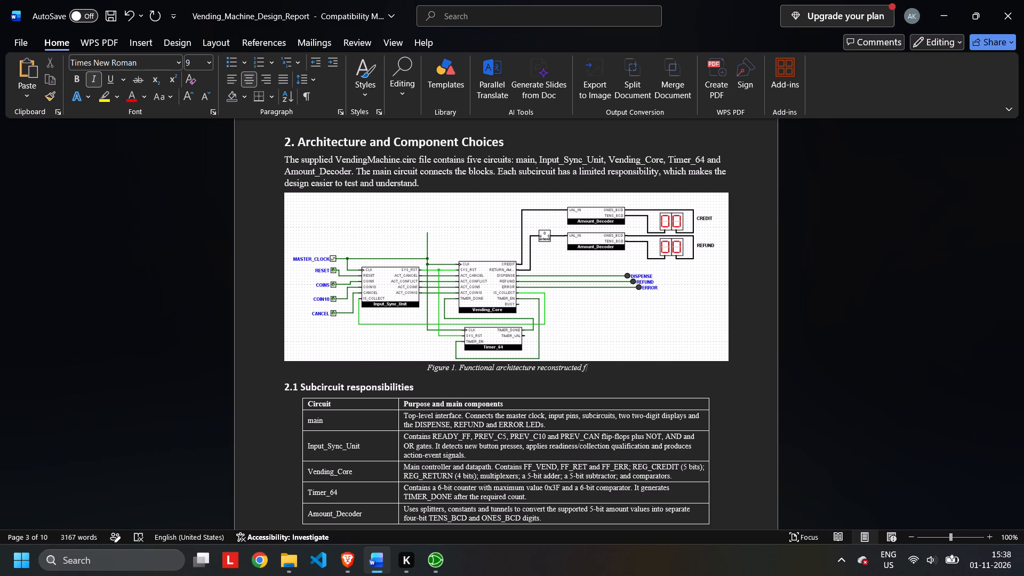
{"action": "key", "text": "BackSpace"}
{"action": "key", "text": "BackSpace"}
{"action": "key", "text": "BackSpace"}
{"action": "key", "text": "BackSpace"}
{"action": "key", "text": "BackSpace"}
{"action": "key", "text": "BackSpace"}
{"action": "key", "text": "BackSpace"}
{"action": "key", "text": "BackSpace"}
{"action": "key", "text": "BackSpace"}
{"action": "key", "text": "BackSpace"}
{"action": "key", "text": "BackSpace"}
{"action": "key", "text": "BackSpace"}
{"action": "key", "text": "BackSpace"}
{"action": "key", "text": "BackSpace"}
{"action": "key", "text": "BackSpace"}
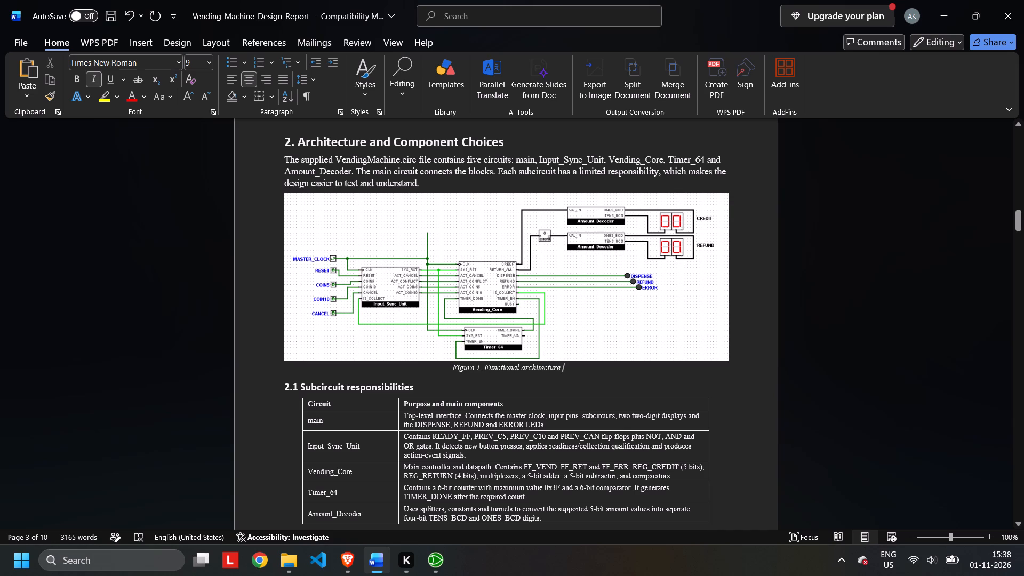
Set the font size of the Figure 1 caption to 11.
{"action": "left_click_drag", "start_coordinate": [450, 370], "coordinate": [566, 365]}
{"action": "left_click", "coordinate": [668, 323]}
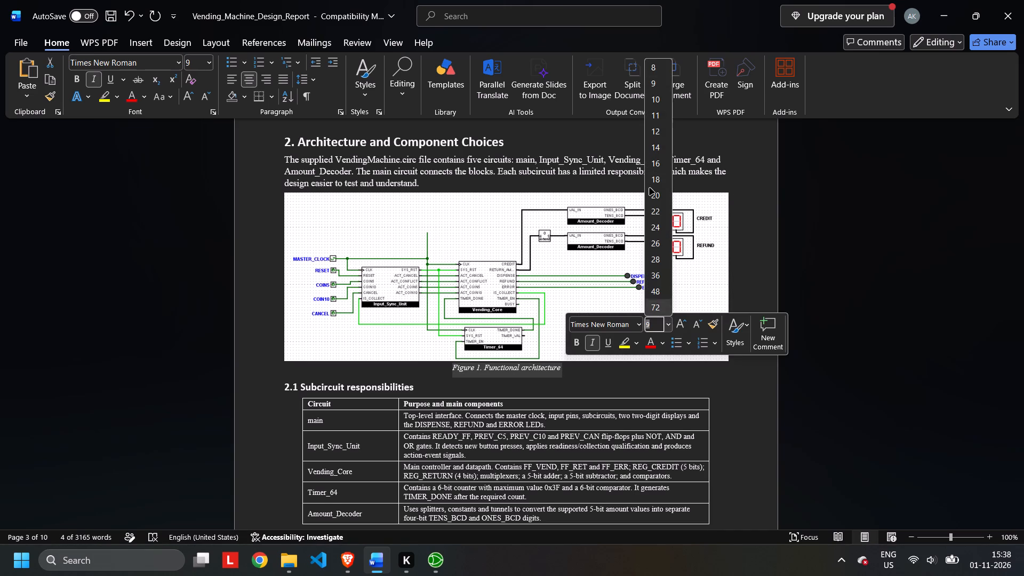
{"action": "left_click", "coordinate": [661, 116]}
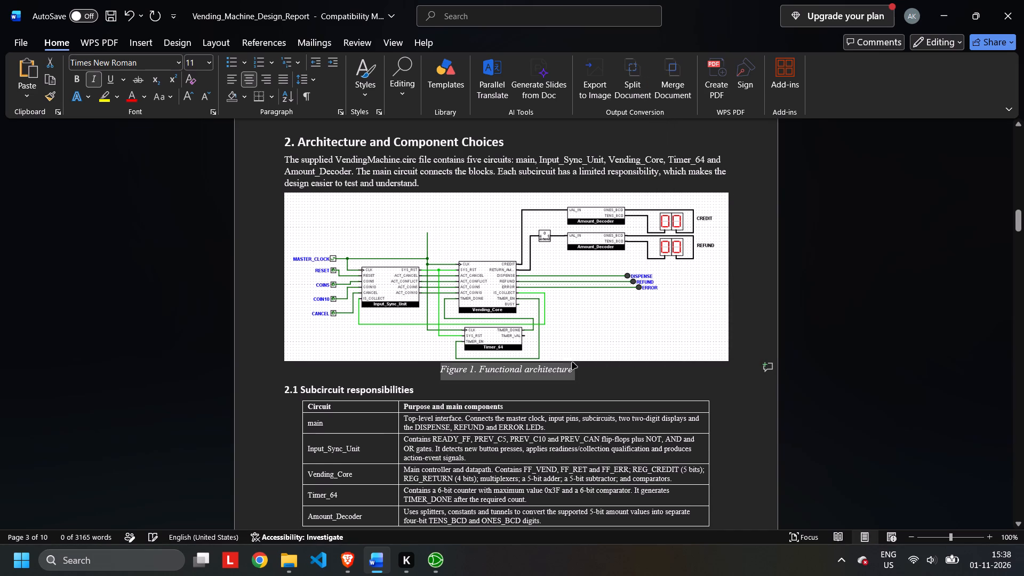
{"action": "left_click", "coordinate": [586, 380]}
Set the font size of the 2.1 Subcircuit responsibilities heading and its table to 11.
{"action": "scroll", "coordinate": [586, 380], "scroll_direction": "down", "scroll_amount": 1}
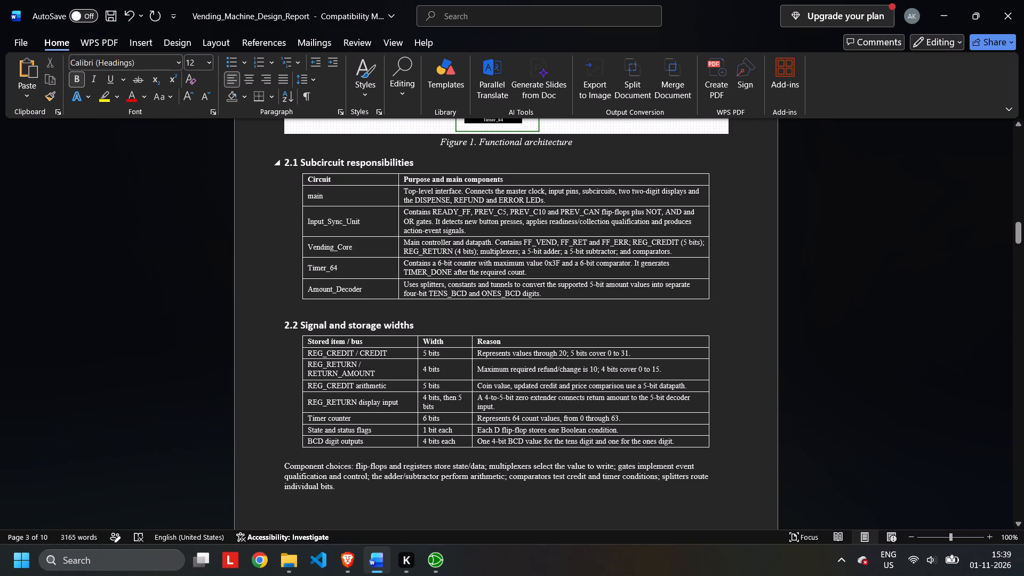
{"action": "left_click_drag", "start_coordinate": [295, 173], "coordinate": [734, 304]}
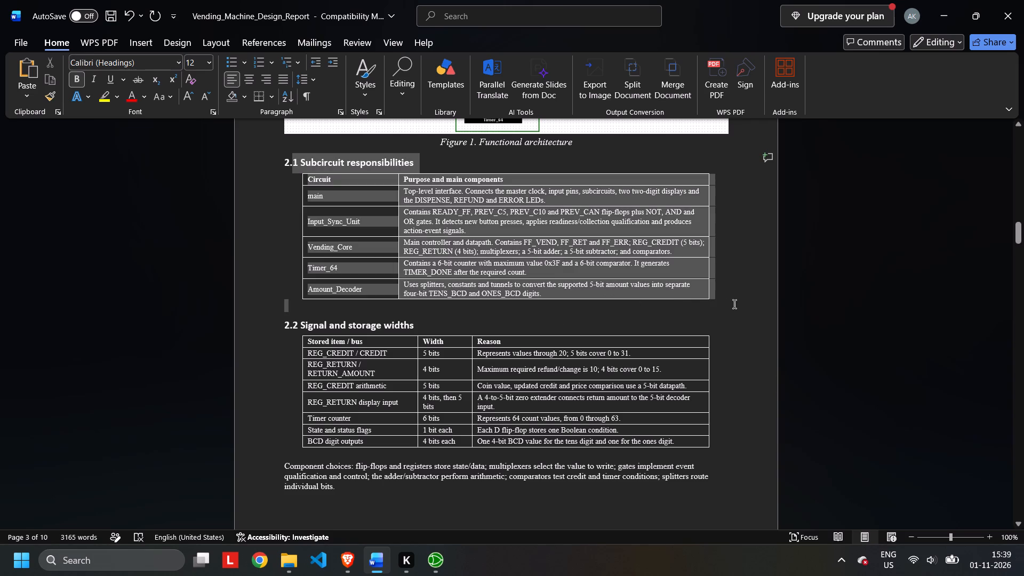
{"action": "left_click_drag", "start_coordinate": [734, 304], "coordinate": [740, 308]}
{"action": "left_click", "coordinate": [845, 269]}
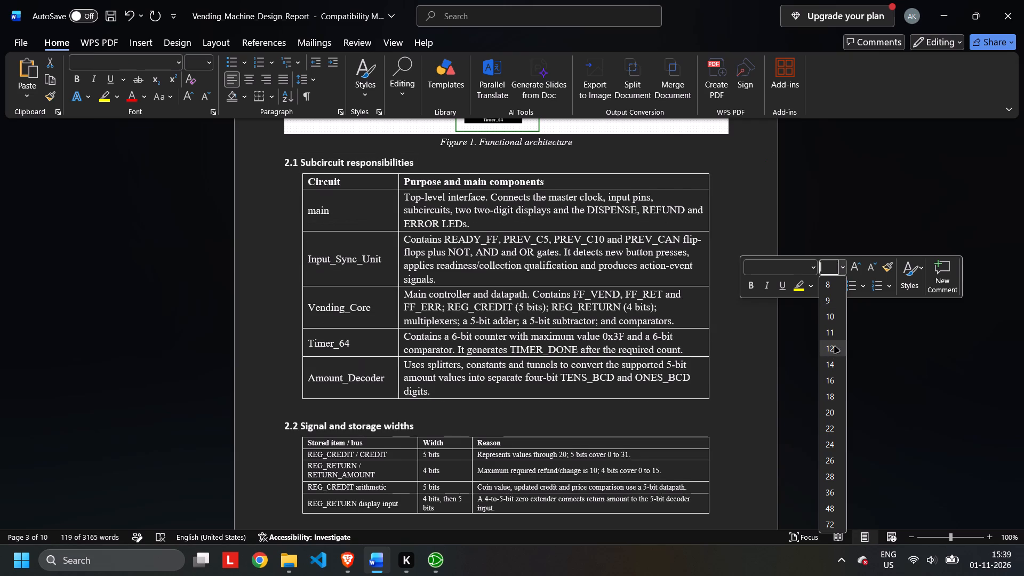
{"action": "left_click", "coordinate": [836, 334]}
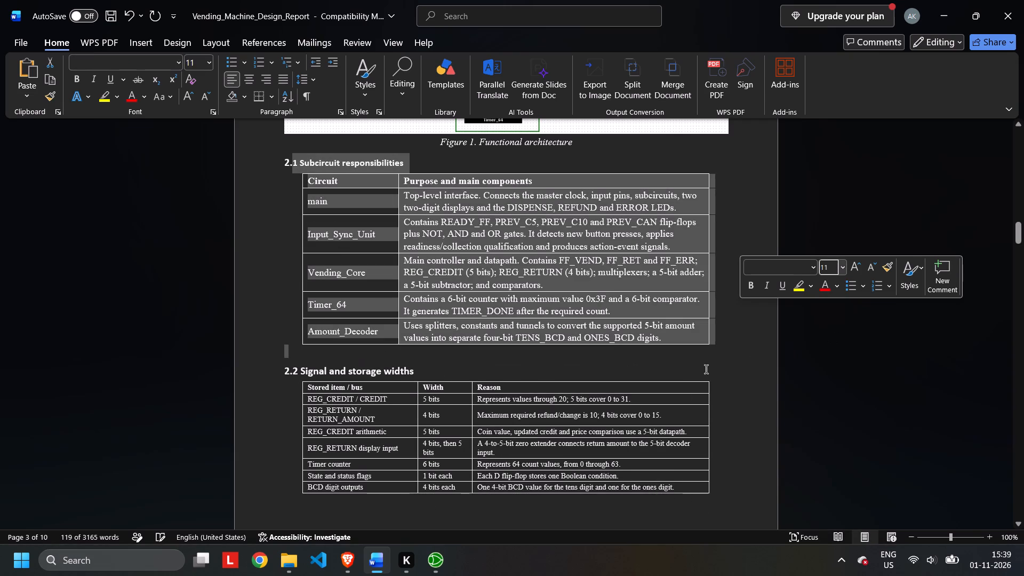
{"action": "left_click", "coordinate": [708, 368]}
Set the font size of the table in section 2.2 Signal and storage widths to 10.
{"action": "scroll", "coordinate": [708, 368], "scroll_direction": "down", "scroll_amount": 1}
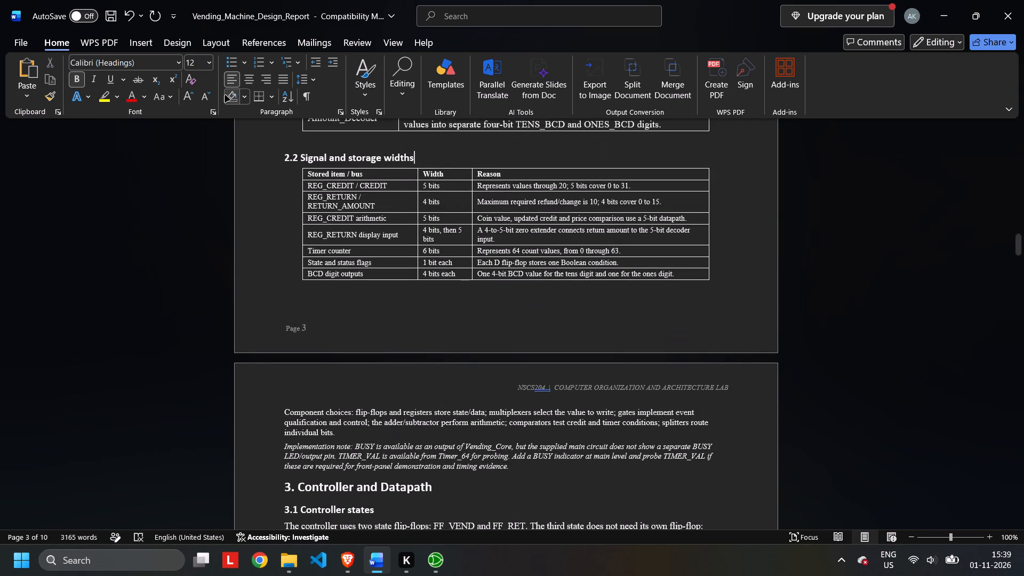
{"action": "scroll", "coordinate": [306, 173], "scroll_direction": "up", "scroll_amount": 3}
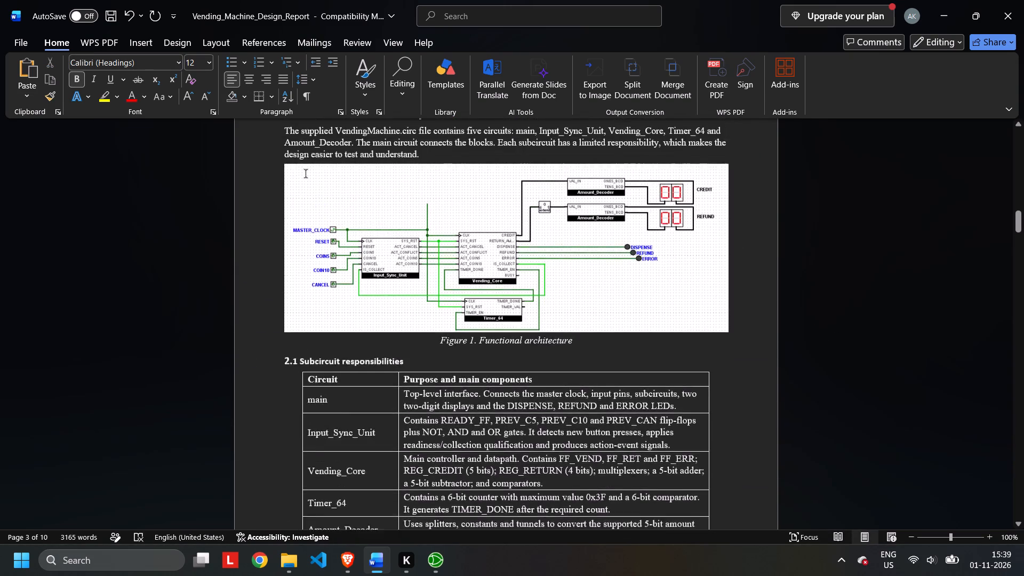
{"action": "scroll", "coordinate": [306, 173], "scroll_direction": "up", "scroll_amount": 1}
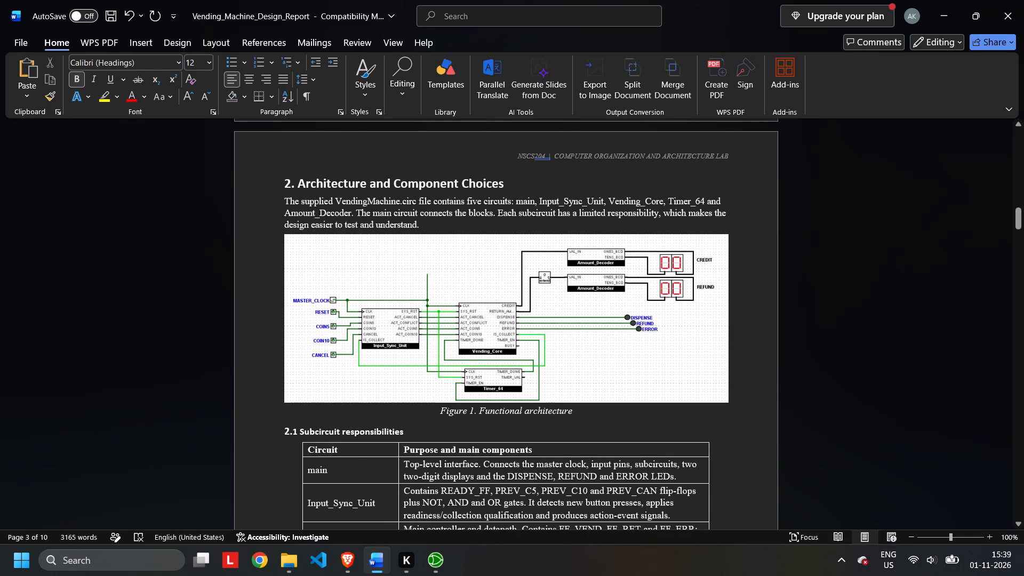
{"action": "scroll", "coordinate": [352, 244], "scroll_direction": "down", "scroll_amount": 3}
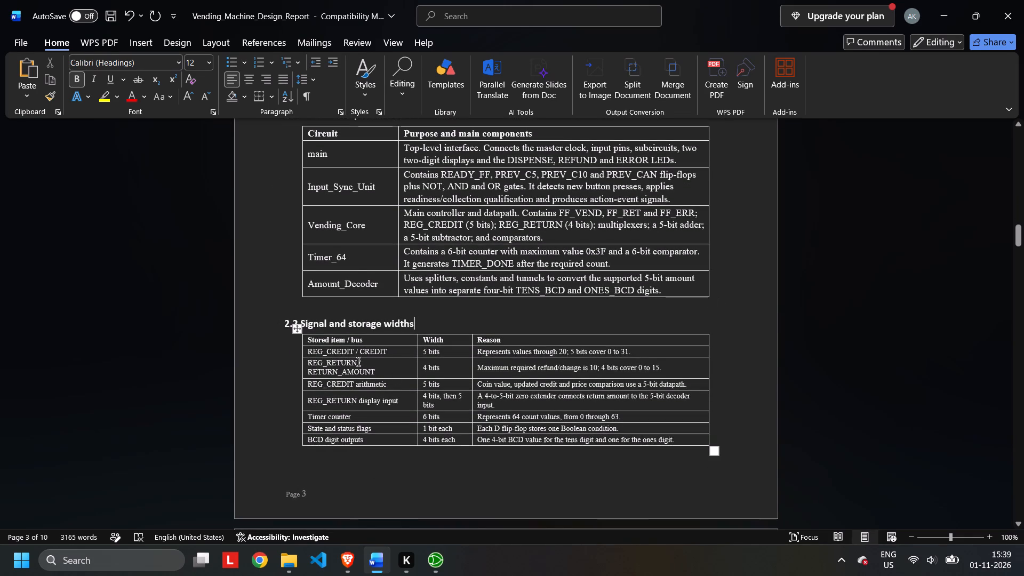
{"action": "left_click_drag", "start_coordinate": [301, 336], "coordinate": [404, 371]}
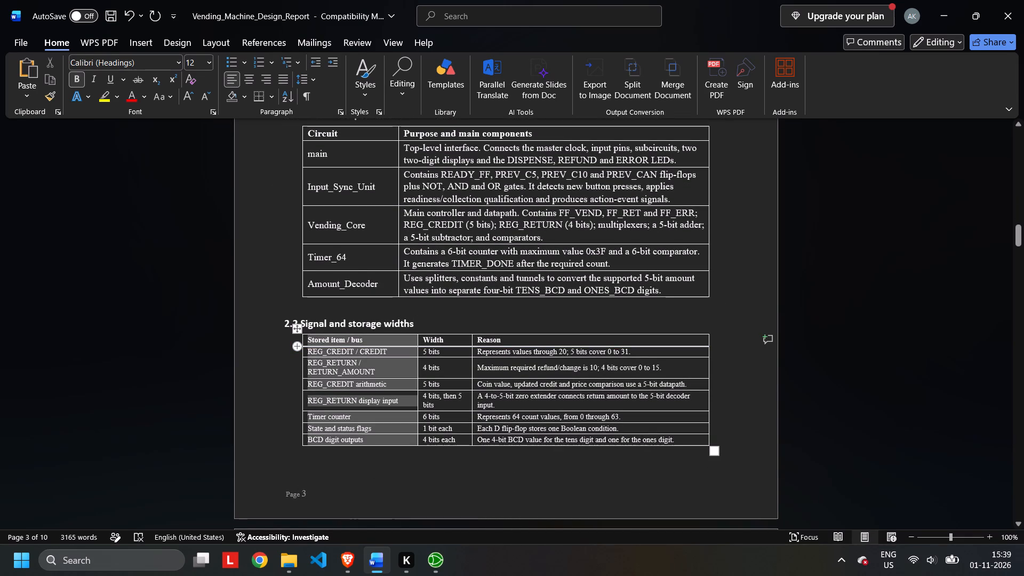
{"action": "left_click_drag", "start_coordinate": [404, 371], "coordinate": [526, 395]}
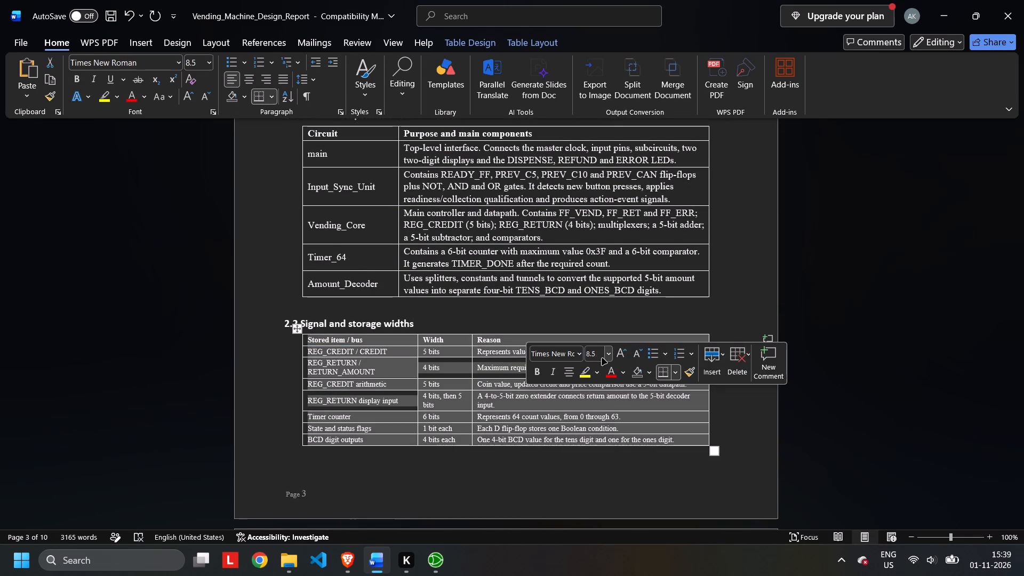
{"action": "left_click", "coordinate": [609, 358]}
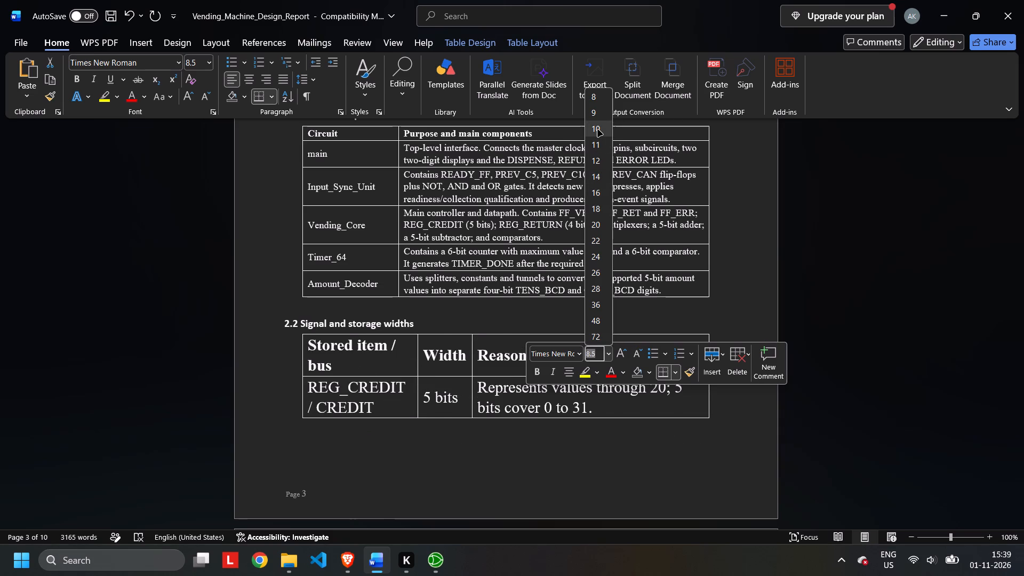
{"action": "left_click", "coordinate": [598, 130]}
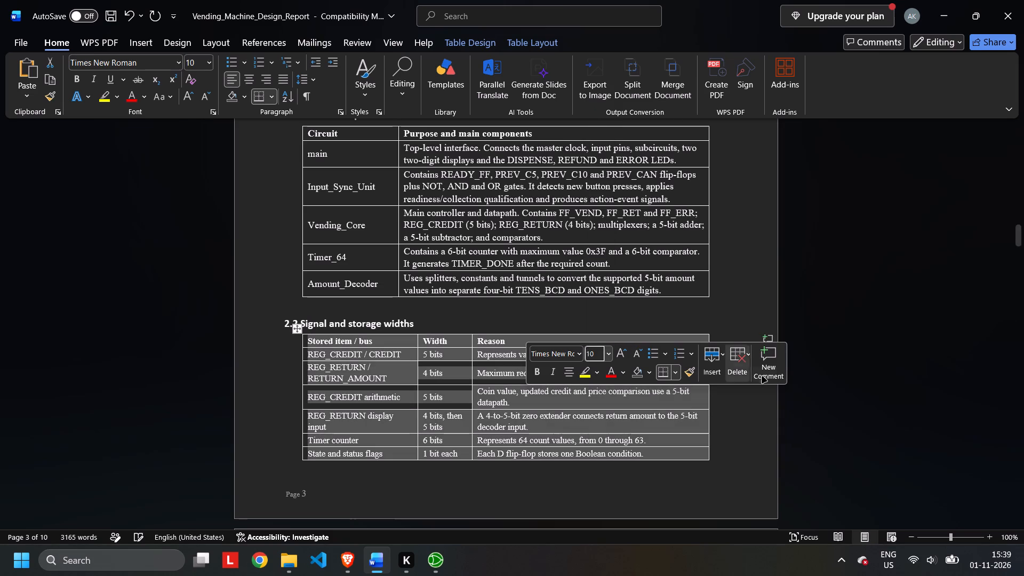
{"action": "left_click", "coordinate": [744, 307]}
Set the font size of the introductory paragraph under section 2 Architecture and Component Choices to 12.
{"action": "scroll", "coordinate": [744, 307], "scroll_direction": "down", "scroll_amount": 1}
{"action": "scroll", "coordinate": [744, 307], "scroll_direction": "up", "scroll_amount": 1}
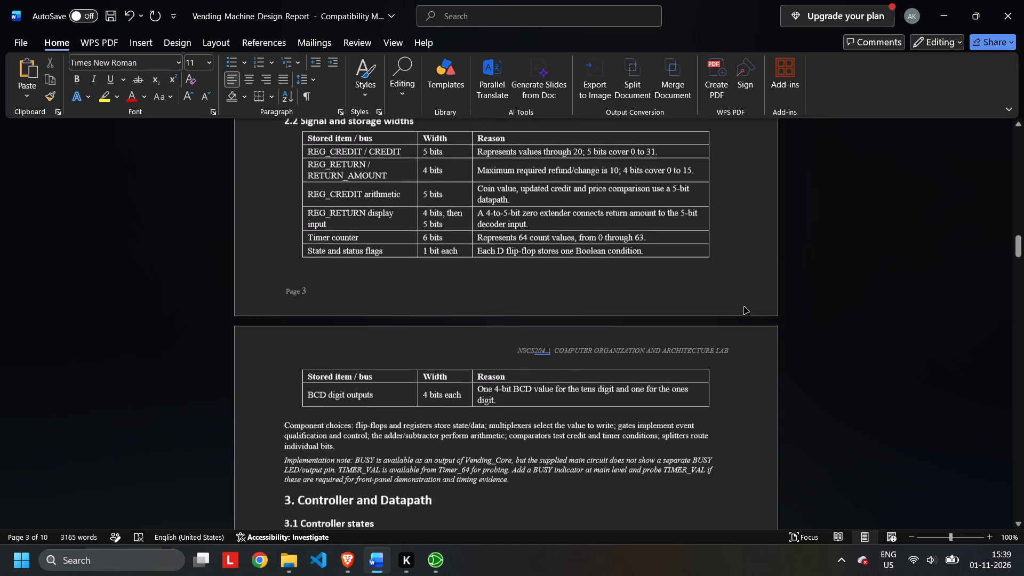
{"action": "scroll", "coordinate": [744, 307], "scroll_direction": "up", "scroll_amount": 3}
{"action": "scroll", "coordinate": [744, 307], "scroll_direction": "down", "scroll_amount": 4}
{"action": "scroll", "coordinate": [744, 307], "scroll_direction": "up", "scroll_amount": 1}
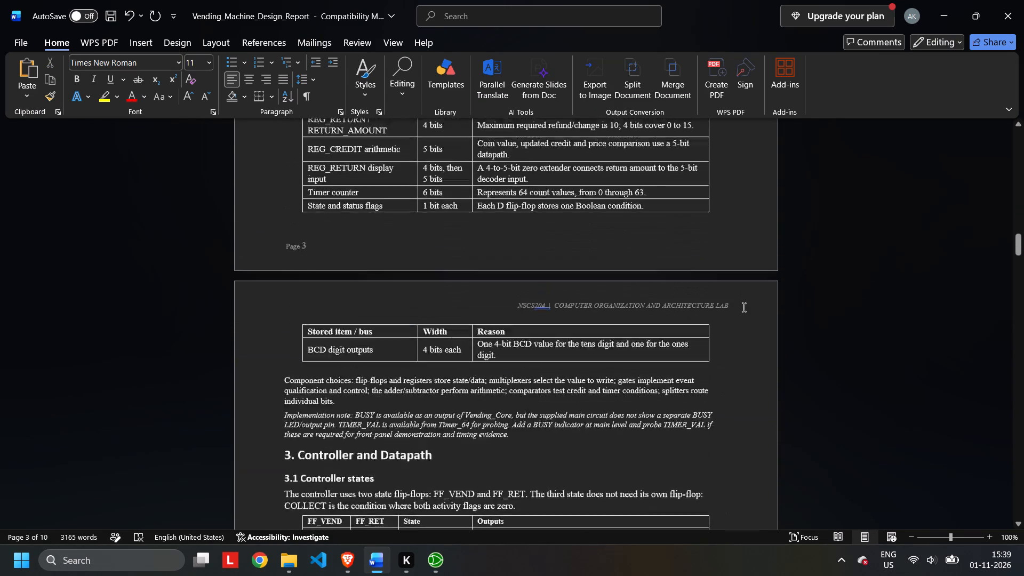
{"action": "scroll", "coordinate": [744, 307], "scroll_direction": "up", "scroll_amount": 1}
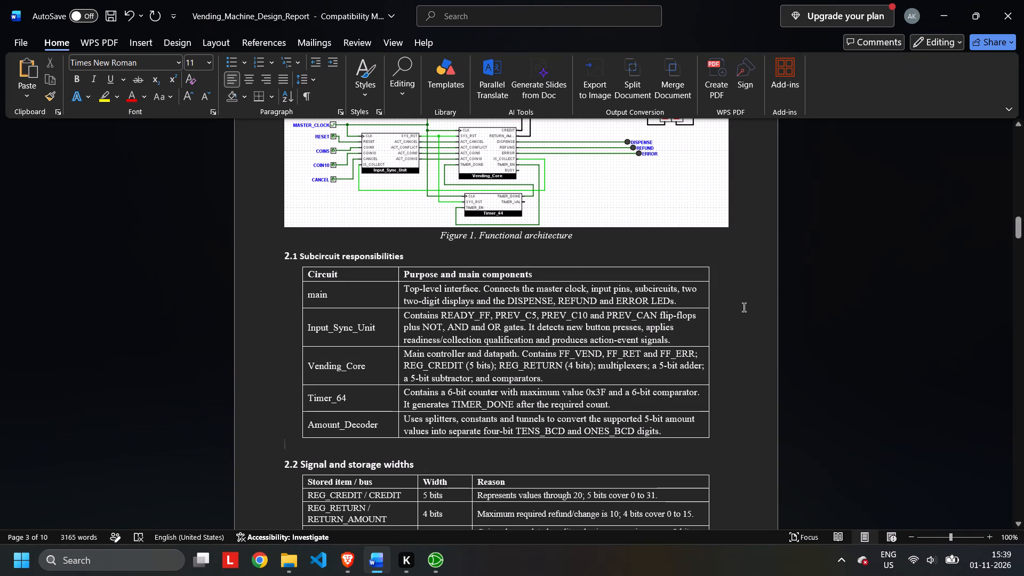
{"action": "scroll", "coordinate": [538, 244], "scroll_direction": "up", "scroll_amount": 2}
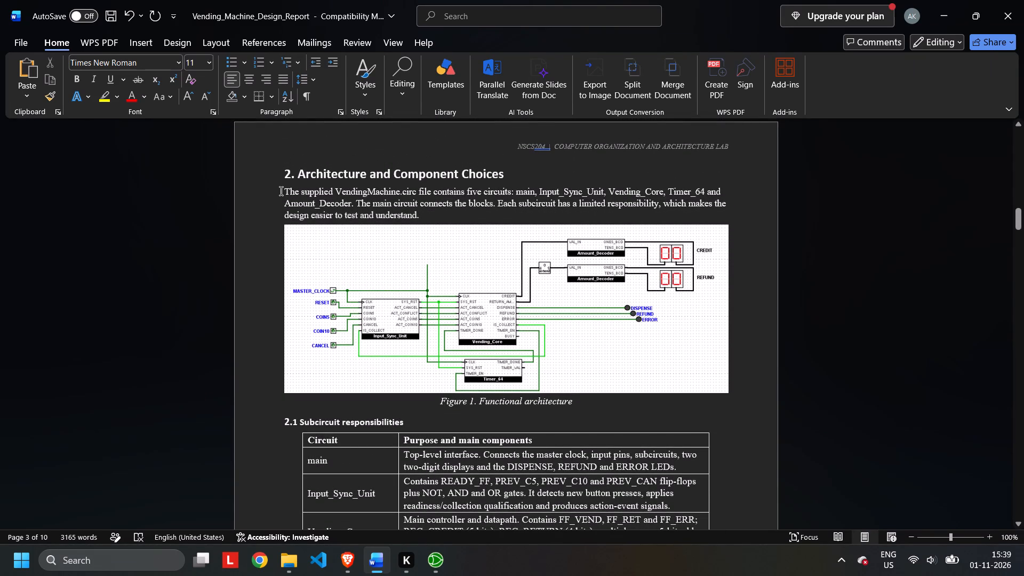
{"action": "left_click_drag", "start_coordinate": [285, 191], "coordinate": [424, 215]}
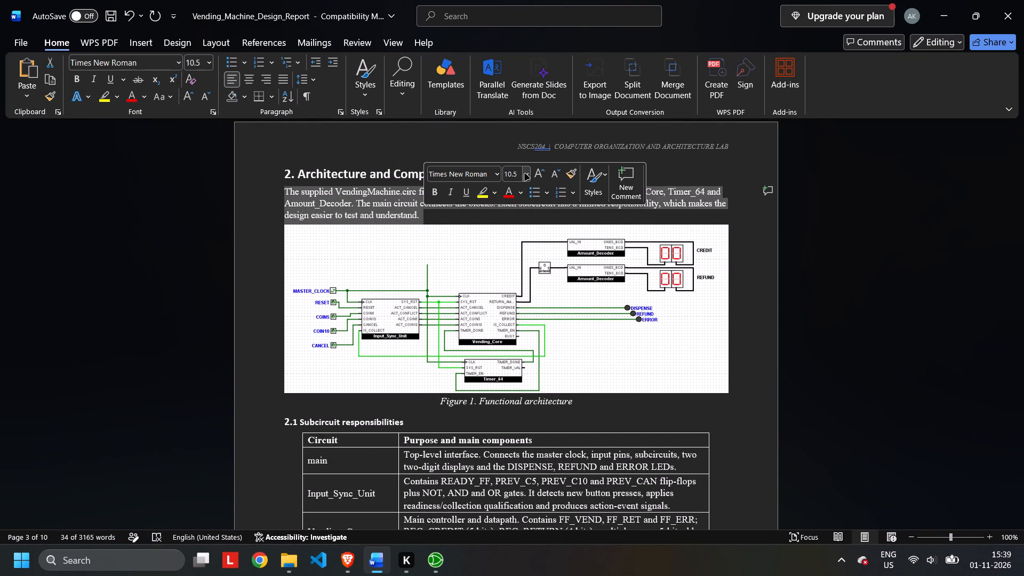
{"action": "left_click", "coordinate": [526, 174]}
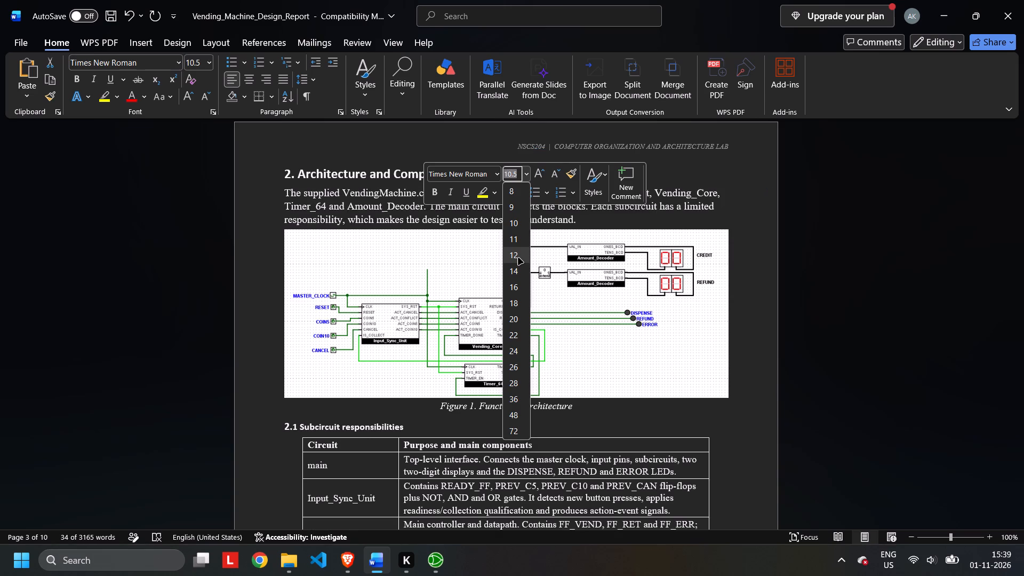
{"action": "left_click", "coordinate": [518, 258]}
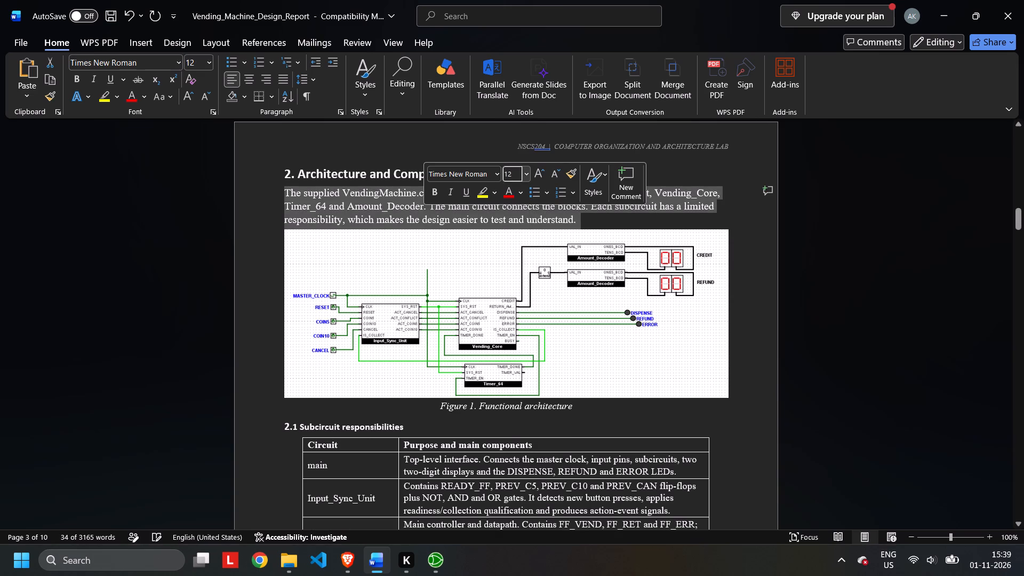
{"action": "left_click", "coordinate": [581, 420]}
Insert four blank lines between the circuit image and the Figure 1 caption.
{"action": "scroll", "coordinate": [581, 420], "scroll_direction": "down", "scroll_amount": 1}
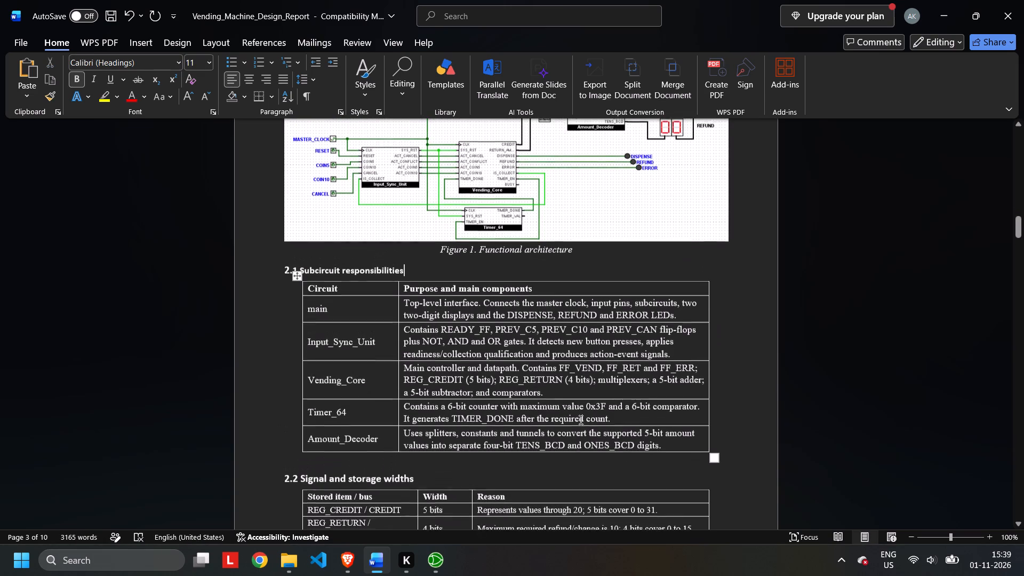
{"action": "left_click", "coordinate": [282, 259]}
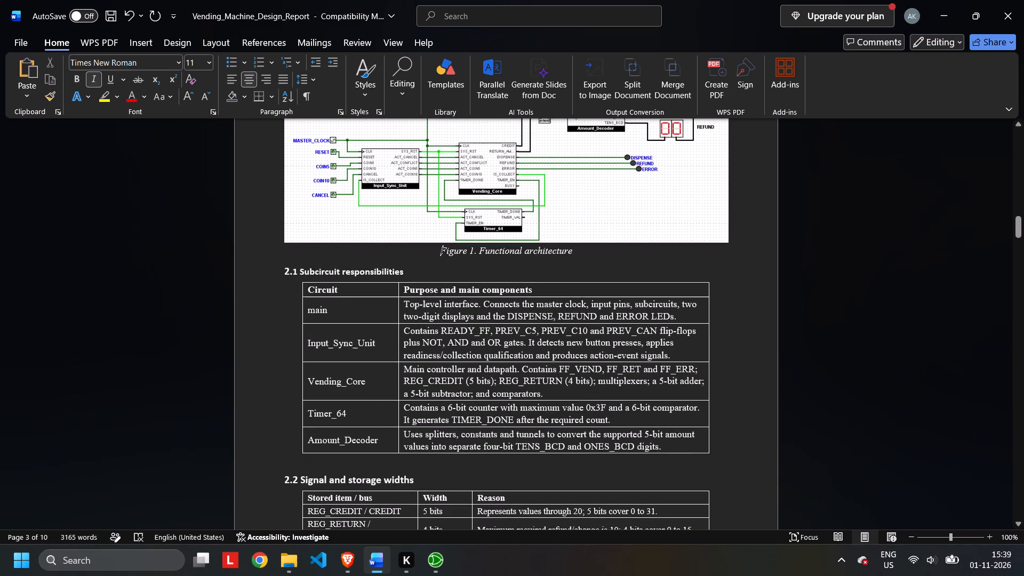
{"action": "key", "text": "Return"}
{"action": "key", "text": "Return"}
{"action": "key", "text": "Return"}
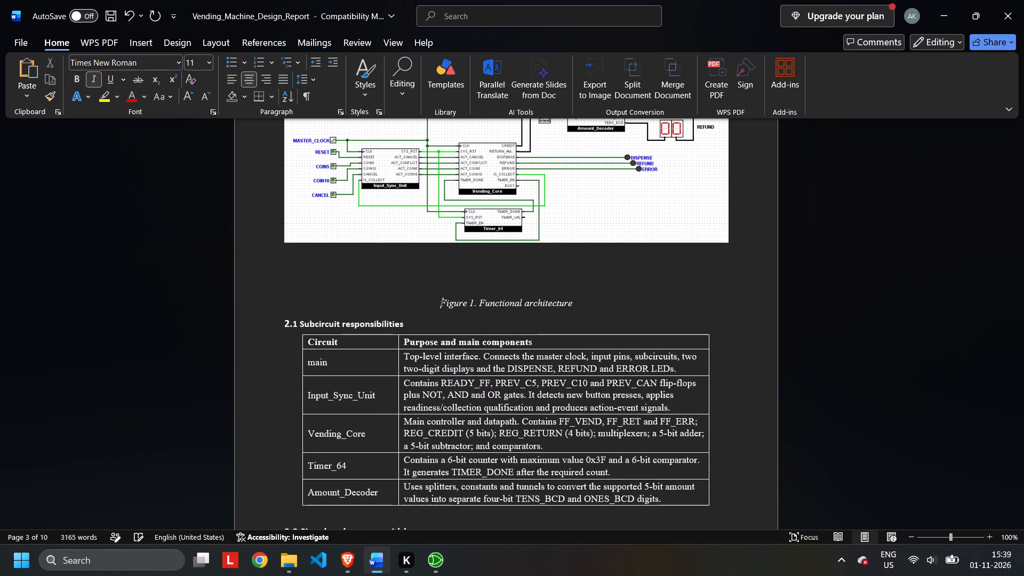
{"action": "key", "text": "Return"}
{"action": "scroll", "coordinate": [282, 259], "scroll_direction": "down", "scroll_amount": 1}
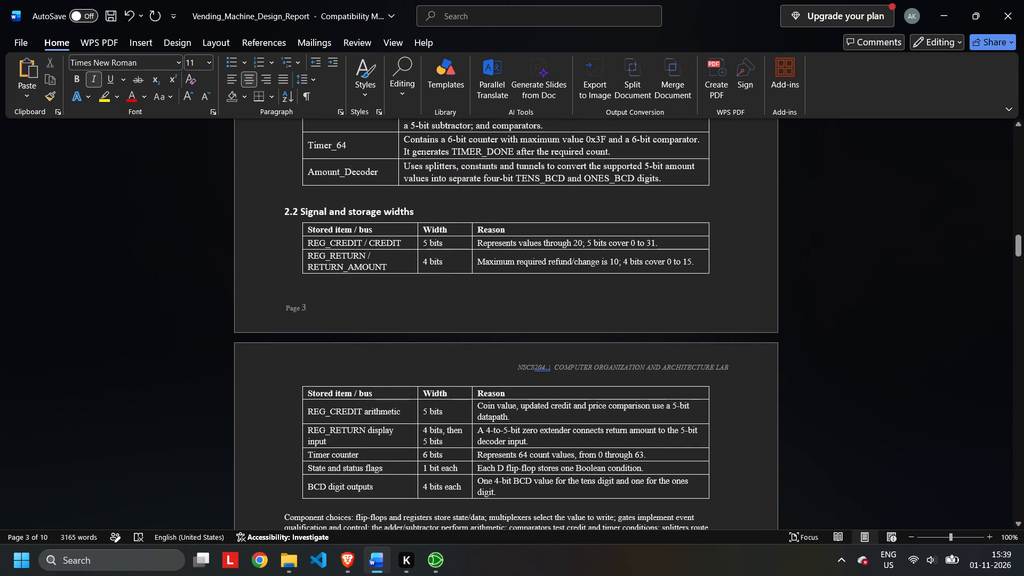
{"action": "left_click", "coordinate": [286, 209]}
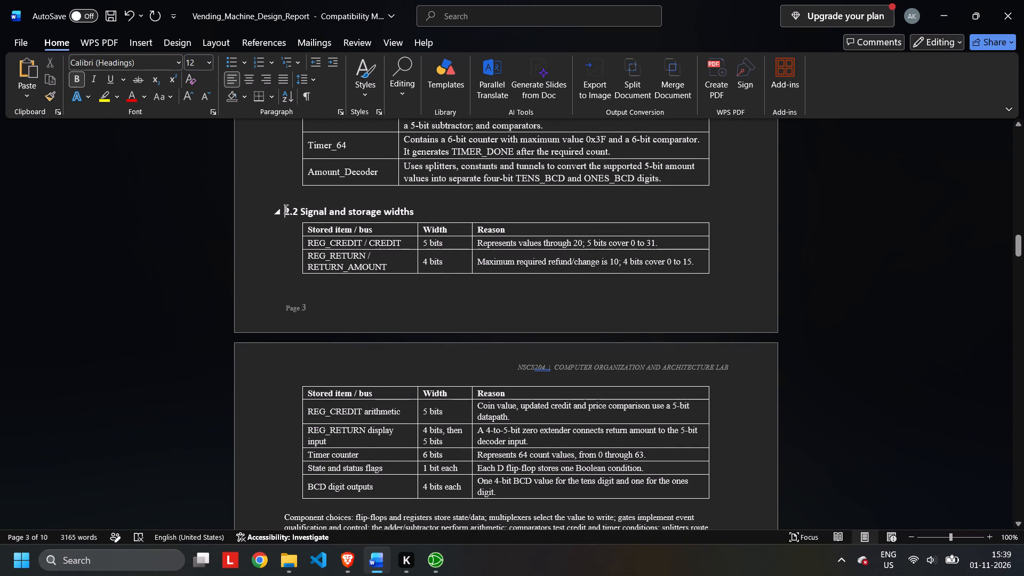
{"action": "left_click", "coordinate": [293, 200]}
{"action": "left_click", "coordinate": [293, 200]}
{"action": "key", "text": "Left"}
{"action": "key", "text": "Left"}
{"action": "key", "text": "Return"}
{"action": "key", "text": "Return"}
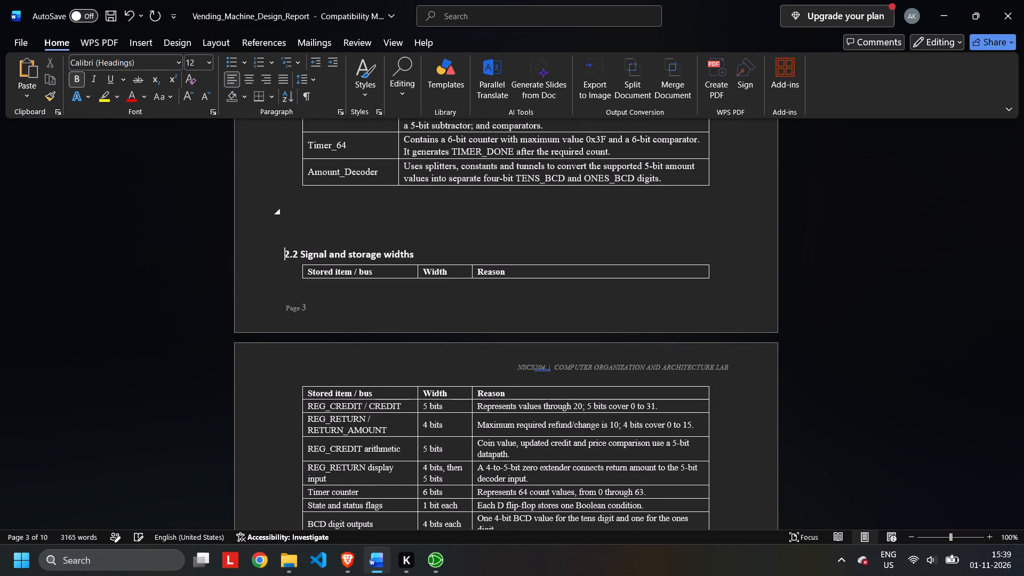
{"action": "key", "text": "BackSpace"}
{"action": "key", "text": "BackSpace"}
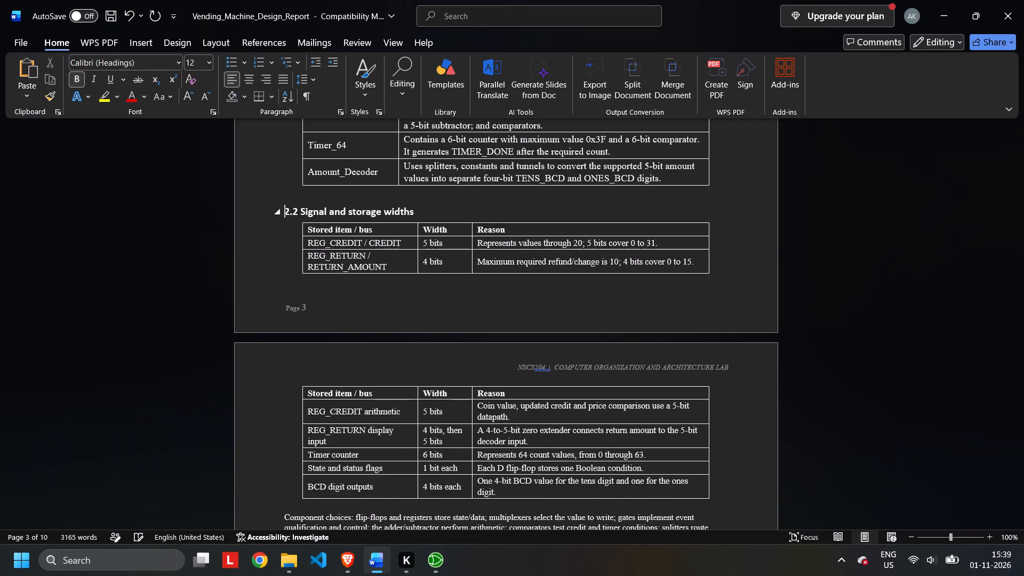
Add five blank lines after the 2.1 table to move the 2.2 Signal and storage widths heading to the next page.
{"action": "key", "text": "Left"}
{"action": "key", "text": "Left"}
{"action": "key", "text": "Down"}
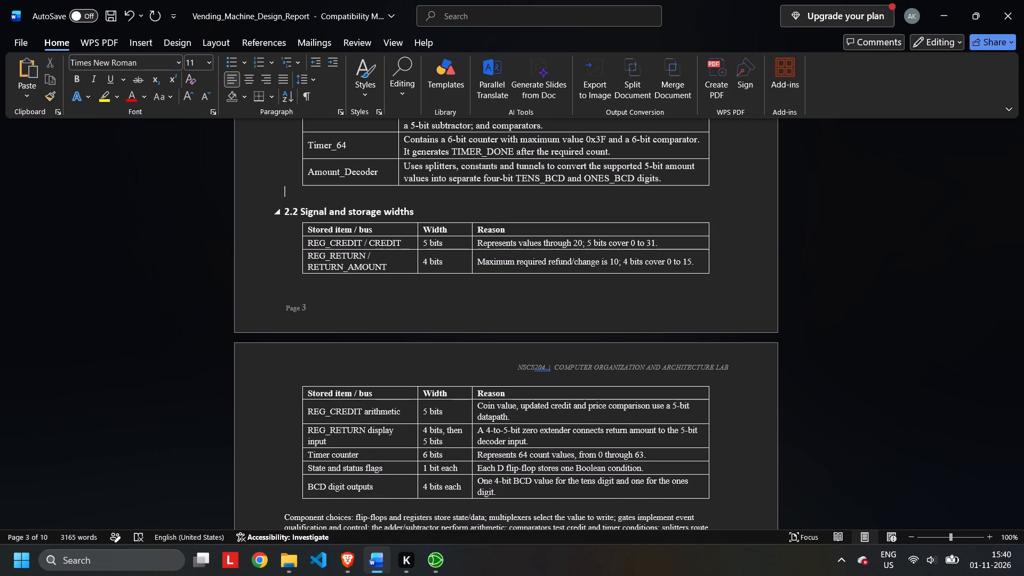
{"action": "key", "text": "Return"}
{"action": "key", "text": "Return"}
{"action": "key", "text": "Return"}
{"action": "key", "text": "Return"}
{"action": "key", "text": "Return"}
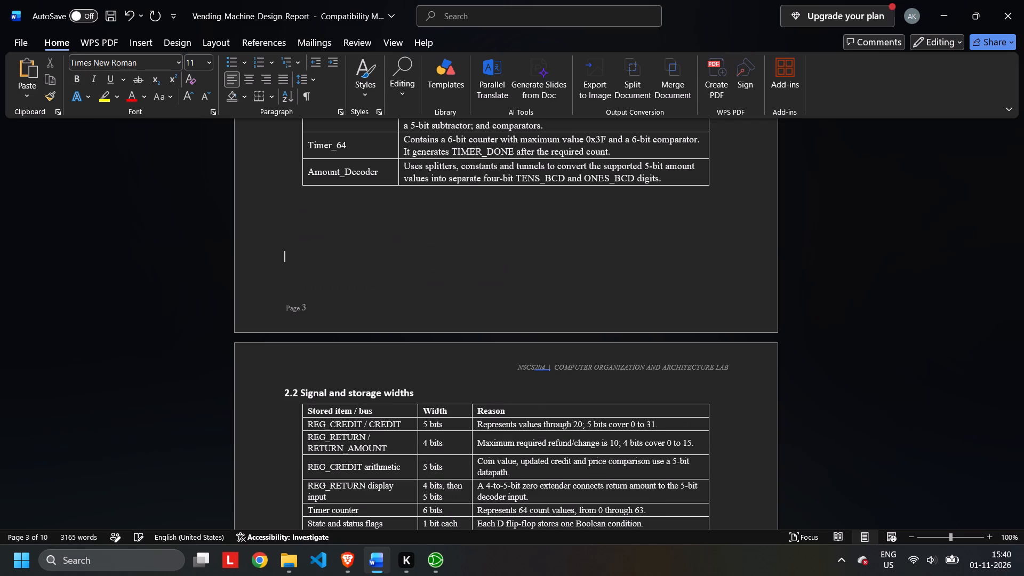
Delete the italic Implementation note paragraph about BUSY and TIMER_VAL above section 3.
{"action": "scroll", "coordinate": [367, 342], "scroll_direction": "right", "scroll_amount": 1}
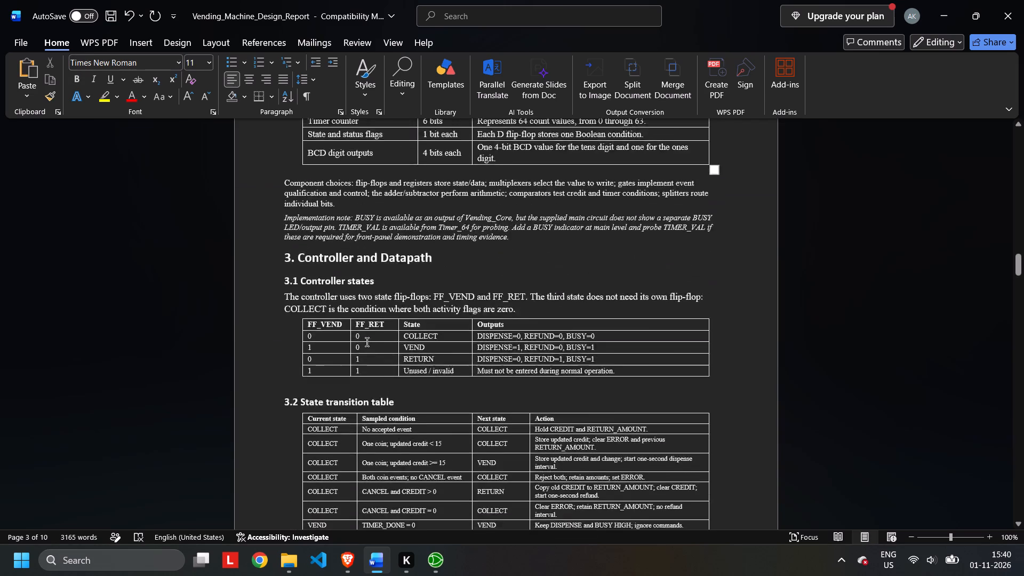
{"action": "scroll", "coordinate": [367, 342], "scroll_direction": "right", "scroll_amount": 3}
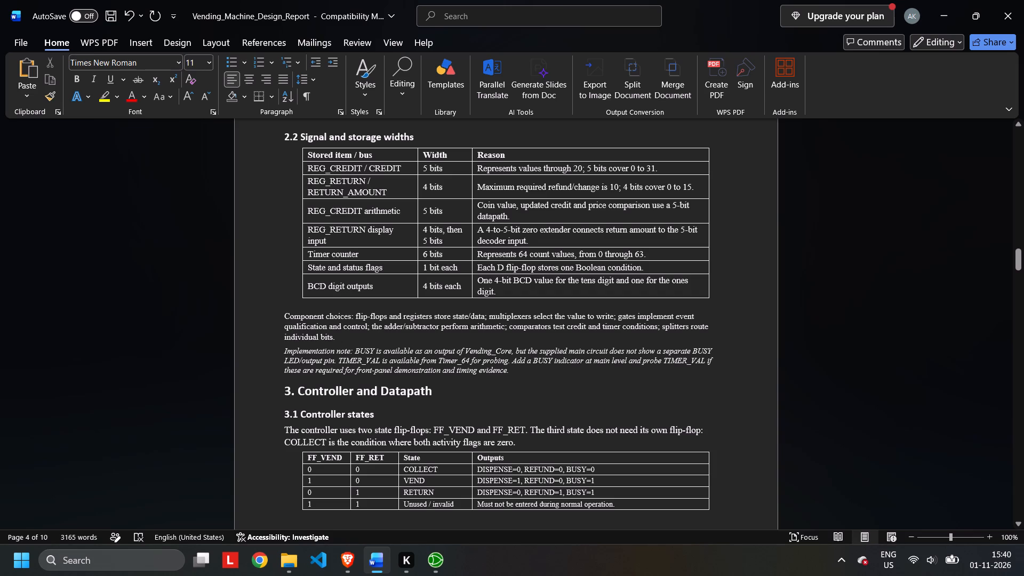
{"action": "left_click_drag", "start_coordinate": [283, 351], "coordinate": [515, 370]}
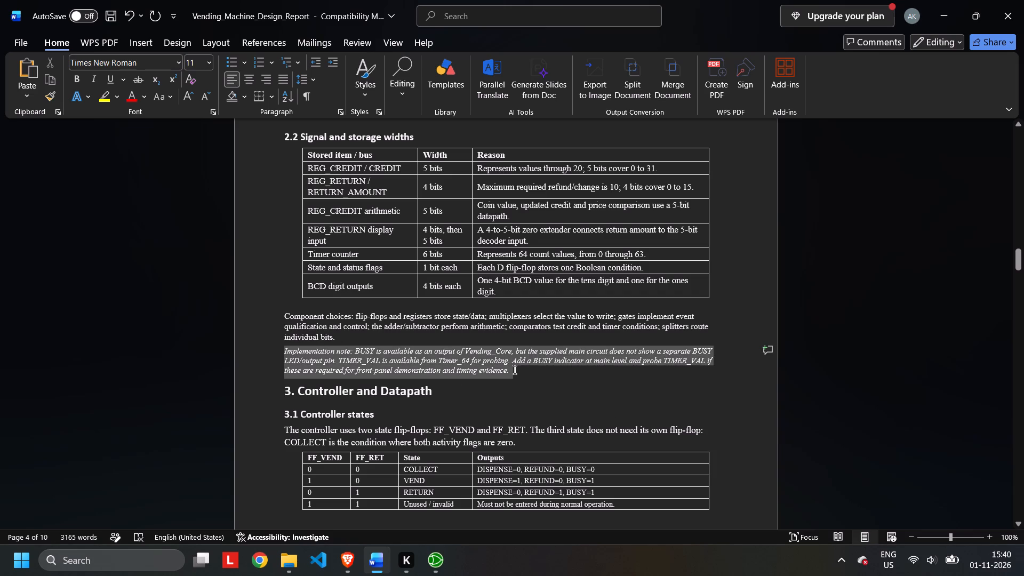
{"action": "left_click_drag", "start_coordinate": [515, 370], "coordinate": [516, 369]}
{"action": "key", "text": "BackSpace"}
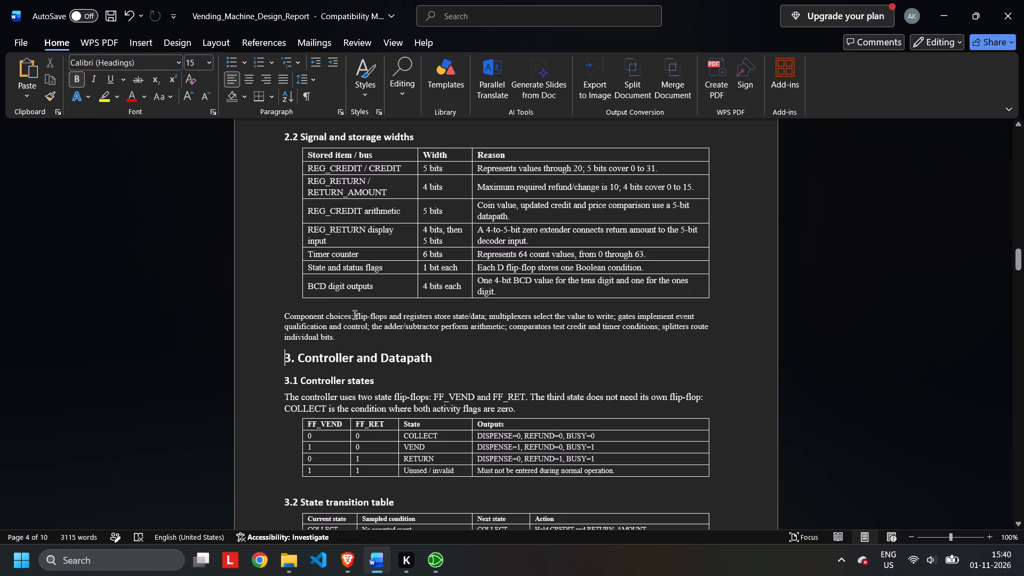
Capitalize "flip-flops" as "Flip-flops" in the Component choices paragraph below the 2.2 table.
{"action": "left_click", "coordinate": [434, 316]}
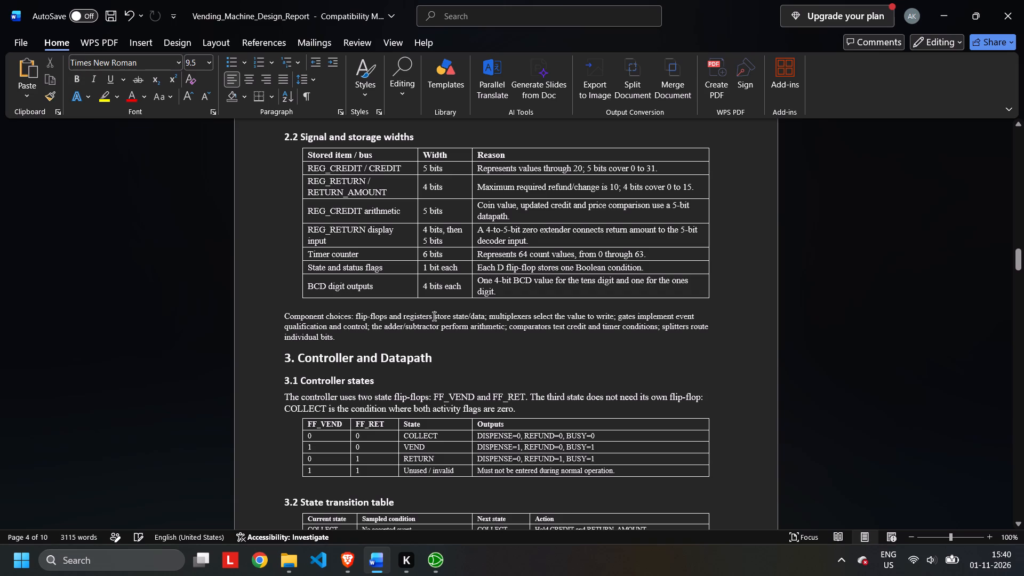
{"action": "left_click", "coordinate": [356, 318]}
{"action": "key", "text": "Right"}
{"action": "key", "text": "BackSpace"}
{"action": "key", "text": "shift+f"}
Capitalize "registers" as "Registers" in the Component choices paragraph below the 2.2 table.
{"action": "key", "text": "Right"}
{"action": "key", "text": "Right"}
{"action": "key", "text": "Right"}
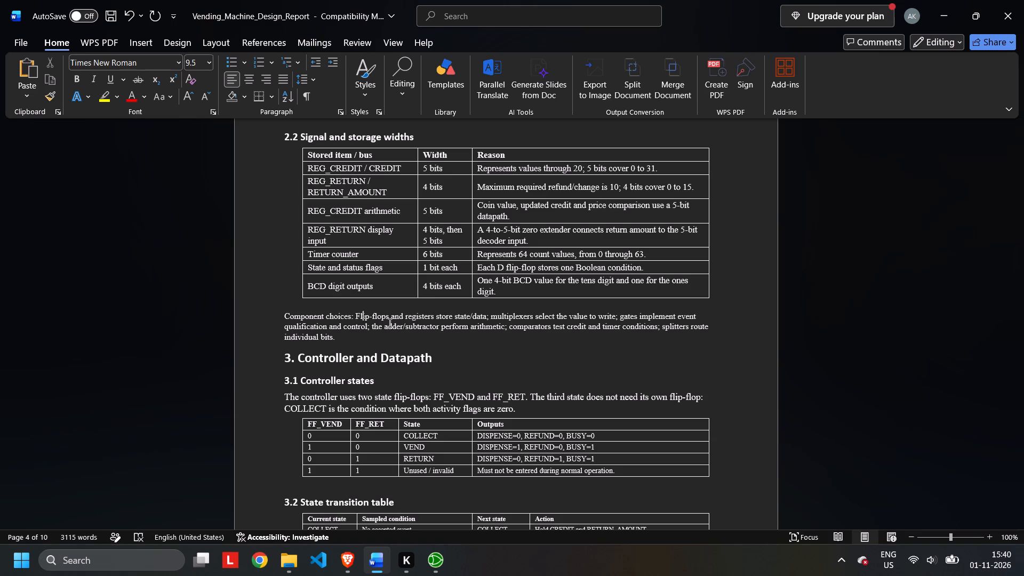
{"action": "key", "text": "Right"}
{"action": "key", "text": "Right"}
{"action": "key", "text": "Right"}
{"action": "key", "text": "Right"}
{"action": "key", "text": "Right"}
{"action": "key", "text": "Right"}
{"action": "key", "text": "Right"}
{"action": "key", "text": "Right"}
{"action": "key", "text": "Right"}
{"action": "key", "text": "Right"}
{"action": "key", "text": "Right"}
{"action": "key", "text": "Right"}
{"action": "key", "text": "Right"}
{"action": "key", "text": "Right"}
{"action": "key", "text": "Right"}
{"action": "key", "text": "Right"}
{"action": "key", "text": "Left"}
{"action": "key", "text": "Left"}
{"action": "key", "text": "Left"}
{"action": "key", "text": "Left"}
{"action": "key", "text": "Left"}
{"action": "key", "text": "Right"}
{"action": "key", "text": "BackSpace"}
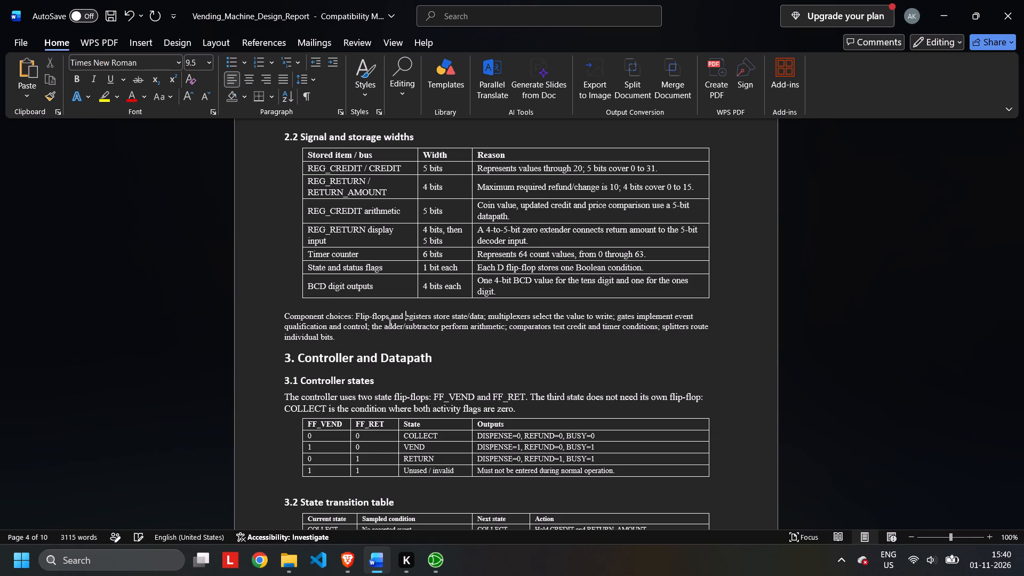
{"action": "key", "text": "shift+r"}
Insert a spaced colon between "Flip-flops and Registers" and "store state/data" in the Component choices paragraph.
{"action": "key", "text": "Right"}
{"action": "key", "text": "Right"}
{"action": "key", "text": "Right"}
{"action": "key", "text": "Right"}
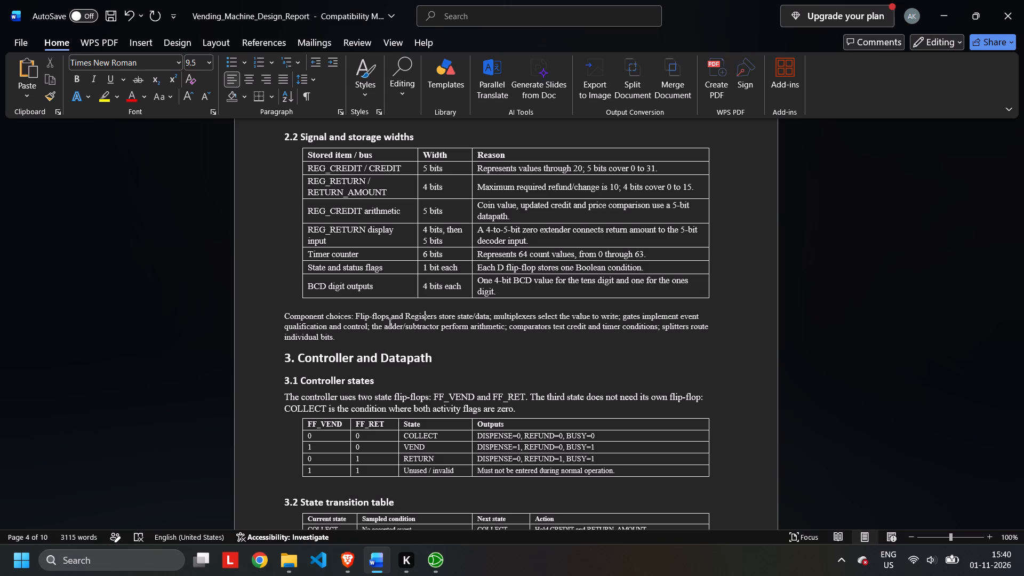
{"action": "key", "text": "Right"}
{"action": "key", "text": "Right"}
{"action": "key", "text": "Right"}
{"action": "key", "text": "Right"}
{"action": "key", "text": "Right"}
{"action": "key", "text": "space"}
{"action": "type", "text": ":"}
{"action": "key", "text": "space"}
Replace the semicolon after "store state/data" with a paragraph break so the multiplexers text starts its own line.
{"action": "key", "text": "Right"}
{"action": "key", "text": "Right"}
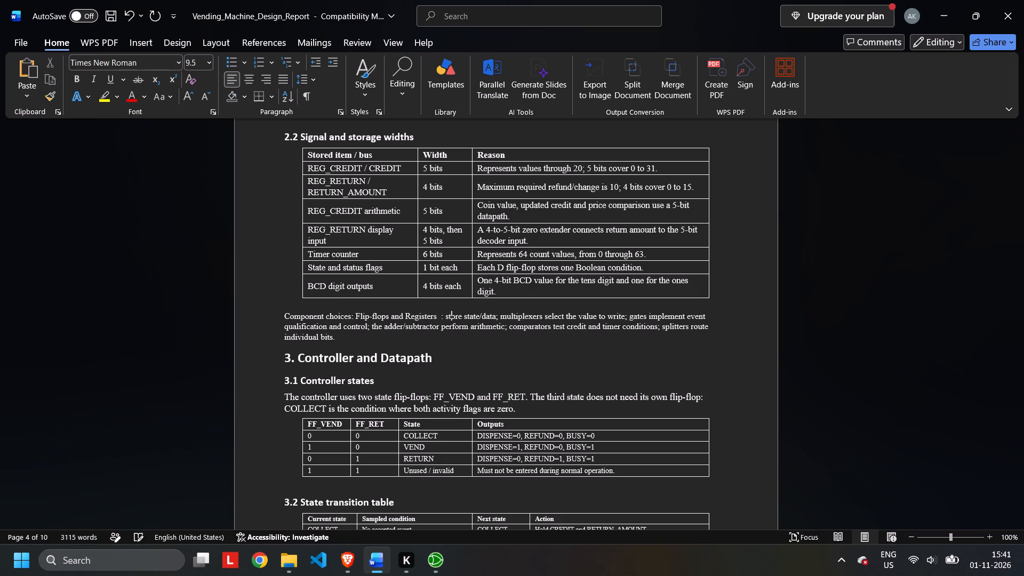
{"action": "key", "text": "Left"}
{"action": "key", "text": "Right"}
{"action": "key", "text": "Right"}
{"action": "key", "text": "Right"}
{"action": "key", "text": "Right"}
{"action": "key", "text": "Right"}
{"action": "key", "text": "Right"}
{"action": "key", "text": "Right"}
{"action": "key", "text": "Right"}
{"action": "key", "text": "Right"}
{"action": "key", "text": "Right"}
{"action": "key", "text": "Right"}
{"action": "key", "text": "Right"}
{"action": "key", "text": "Right"}
{"action": "key", "text": "Right"}
{"action": "key", "text": "Right"}
{"action": "key", "text": "Right"}
{"action": "key", "text": "BackSpace"}
{"action": "key", "text": "Right"}
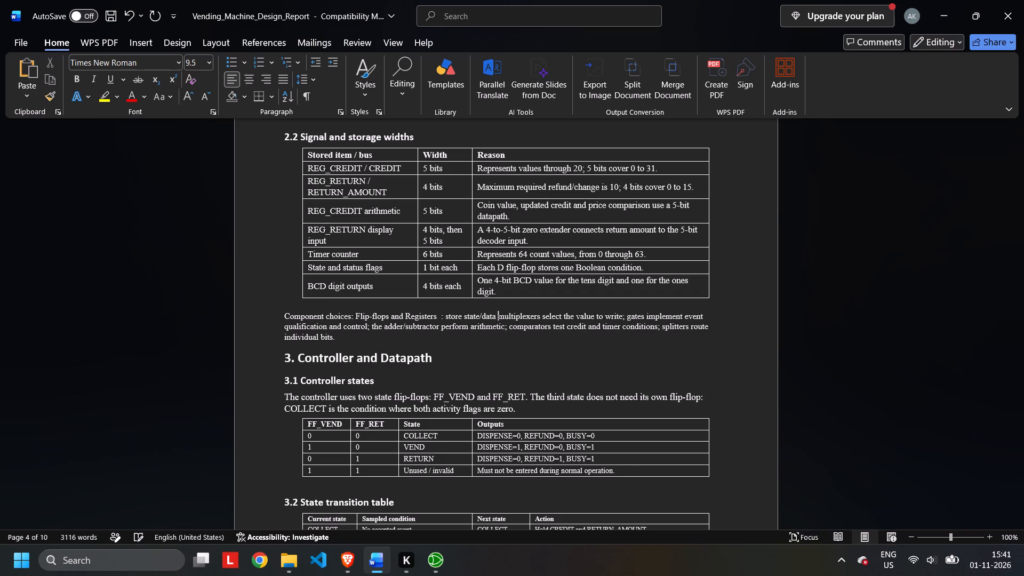
{"action": "key", "text": "Return"}
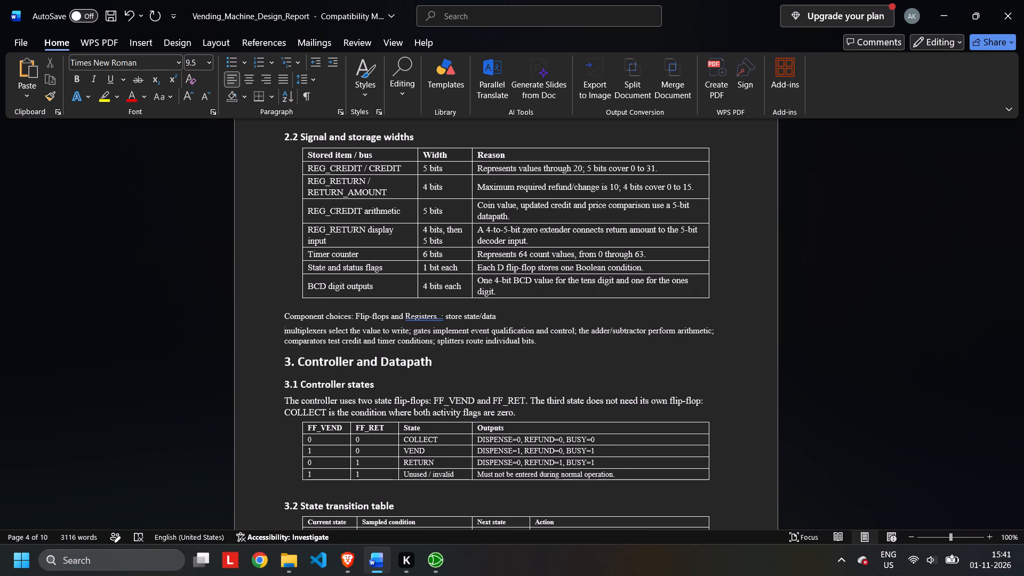
Move the "Flip-flops and Registers" entry onto its own line below "Component choices:".
{"action": "key", "text": "Up"}
{"action": "key", "text": "Right"}
{"action": "key", "text": "Right"}
{"action": "key", "text": "Right"}
{"action": "key", "text": "Right"}
{"action": "key", "text": "Right"}
{"action": "key", "text": "Right"}
{"action": "key", "text": "Right"}
{"action": "key", "text": "Right"}
{"action": "key", "text": "Right"}
{"action": "key", "text": "Right"}
{"action": "key", "text": "Right"}
{"action": "key", "text": "Right"}
{"action": "key", "text": "Right"}
{"action": "key", "text": "Right"}
{"action": "key", "text": "Right"}
{"action": "key", "text": "Right"}
{"action": "key", "text": "Right"}
{"action": "key", "text": "Right"}
{"action": "key", "text": "Right"}
{"action": "key", "text": "Return"}
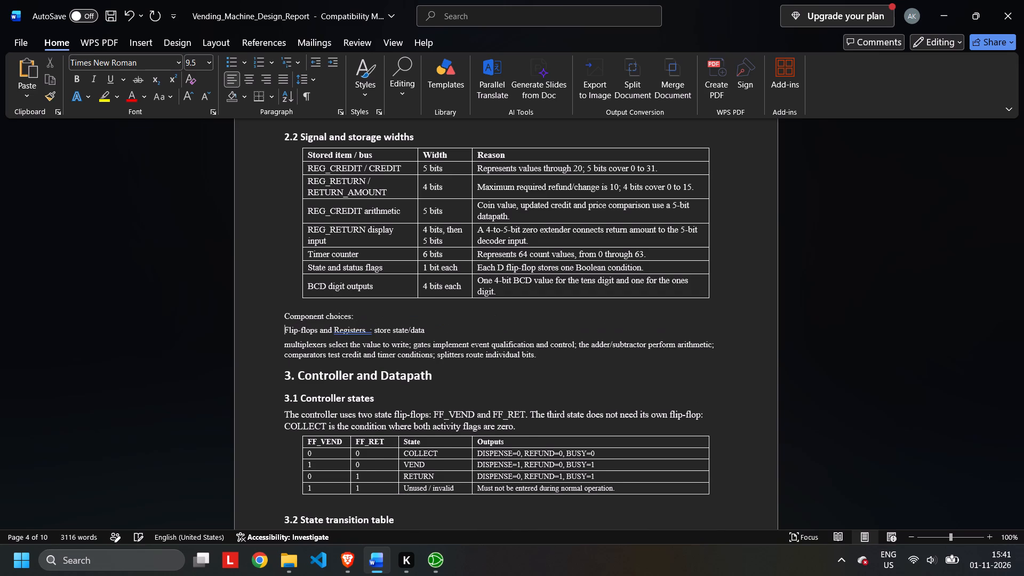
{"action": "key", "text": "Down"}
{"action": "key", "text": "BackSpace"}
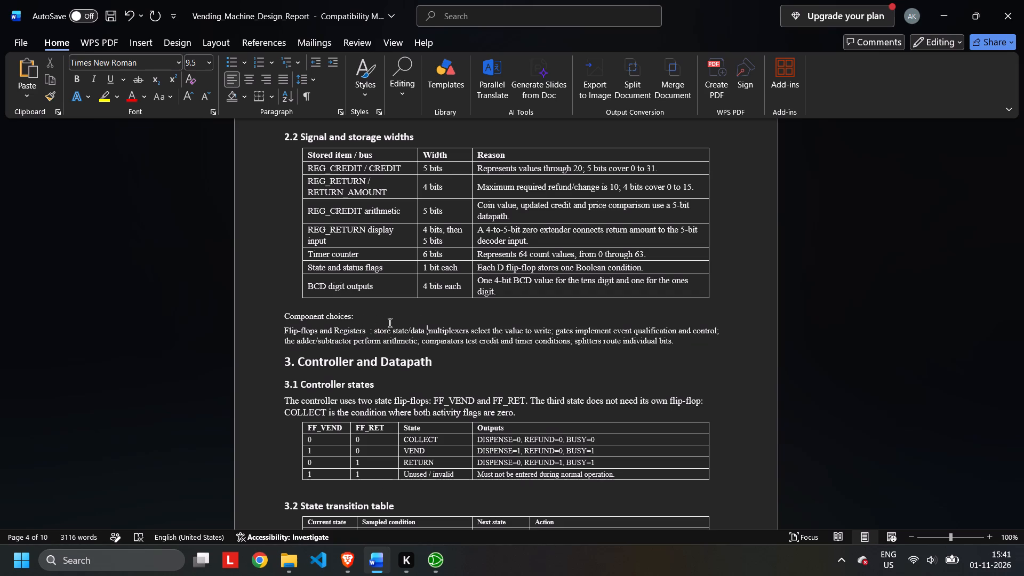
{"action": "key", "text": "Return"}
Capitalize "multiplexers" as "Multiplexers" at the start of its line under Component choices.
{"action": "key", "text": "Right"}
{"action": "key", "text": "Right"}
{"action": "key", "text": "Right"}
{"action": "key", "text": "Right"}
{"action": "key", "text": "Right"}
{"action": "key", "text": "Right"}
{"action": "key", "text": "Right"}
{"action": "key", "text": "Right"}
{"action": "key", "text": "Right"}
{"action": "key", "text": "Right"}
{"action": "key", "text": "Right"}
{"action": "key", "text": "Right"}
{"action": "key", "text": "Right"}
{"action": "key", "text": "Right"}
{"action": "key", "text": "Right"}
{"action": "key", "text": "Right"}
{"action": "key", "text": "Right"}
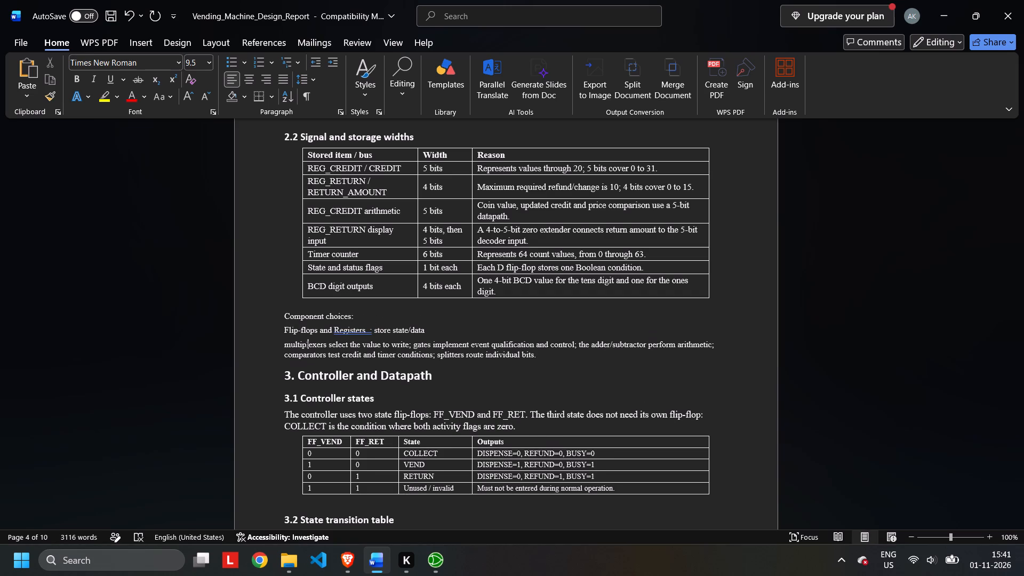
{"action": "key", "text": "Left"}
{"action": "key", "text": "Left"}
{"action": "key", "text": "Left"}
{"action": "key", "text": "Left"}
{"action": "key", "text": "Left"}
{"action": "key", "text": "Left"}
{"action": "key", "text": "Left"}
{"action": "key", "text": "Left"}
{"action": "key", "text": "Left"}
{"action": "key", "text": "Left"}
{"action": "key", "text": "Left"}
{"action": "key", "text": "Left"}
{"action": "key", "text": "Left"}
{"action": "key", "text": "Left"}
{"action": "key", "text": "Left"}
{"action": "key", "text": "Left"}
{"action": "key", "text": "BackSpace"}
{"action": "key", "text": "shift+less"}
{"action": "key", "text": "shift+BackSpace"}
{"action": "key", "text": "shift+m"}
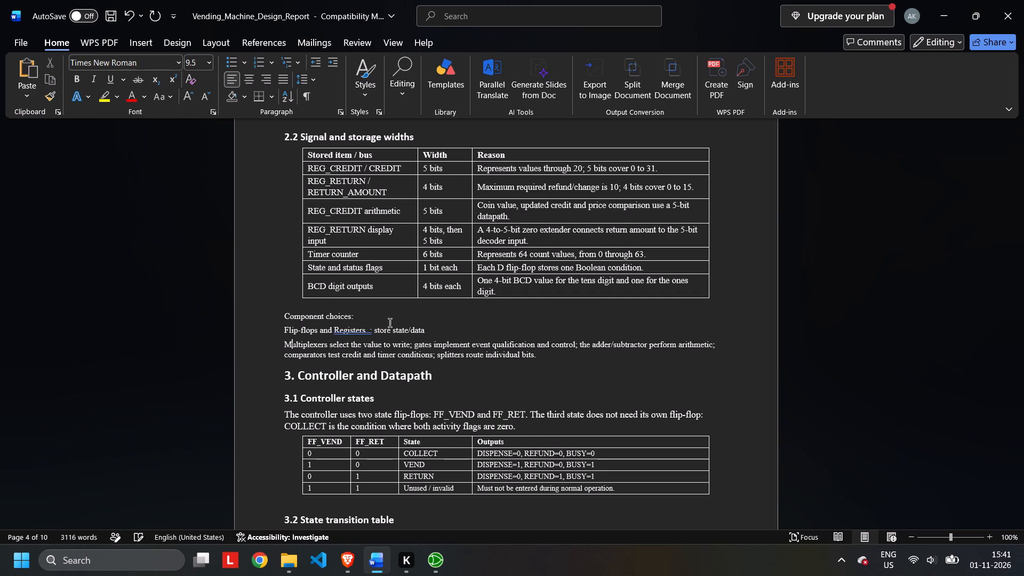
Insert a spaced colon between "Multiplexers" and "select the value to write".
{"action": "key", "text": "Right"}
{"action": "key", "text": "Right"}
{"action": "key", "text": "Right"}
{"action": "key", "text": "Right"}
{"action": "key", "text": "Right"}
{"action": "key", "text": "Right"}
{"action": "key", "text": "Right"}
{"action": "key", "text": "Right"}
{"action": "key", "text": "Right"}
{"action": "key", "text": "Right"}
{"action": "key", "text": "Right"}
{"action": "key", "text": "Right"}
{"action": "type", "text": ":"}
{"action": "key", "text": "space"}
Replace the semicolon after "select the value to write" with a paragraph break before the gates text.
{"action": "key", "text": "Right"}
{"action": "key", "text": "Right"}
{"action": "key", "text": "Right"}
{"action": "key", "text": "Right"}
{"action": "key", "text": "Right"}
{"action": "key", "text": "Right"}
{"action": "key", "text": "Right"}
{"action": "key", "text": "Right"}
{"action": "key", "text": "Right"}
{"action": "key", "text": "Right"}
{"action": "key", "text": "Right"}
{"action": "key", "text": "Right"}
{"action": "key", "text": "Right"}
{"action": "key", "text": "Right"}
{"action": "key", "text": "Right"}
{"action": "key", "text": "Right"}
{"action": "key", "text": "Right"}
{"action": "key", "text": "Right"}
{"action": "key", "text": "Right"}
{"action": "key", "text": "Right"}
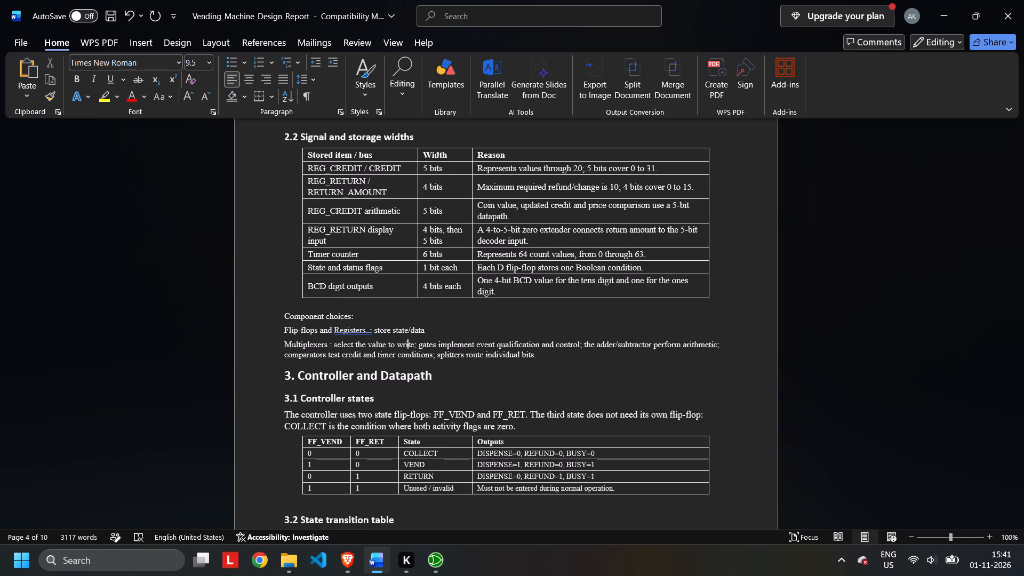
{"action": "key", "text": "BackSpace"}
{"action": "key", "text": "Return"}
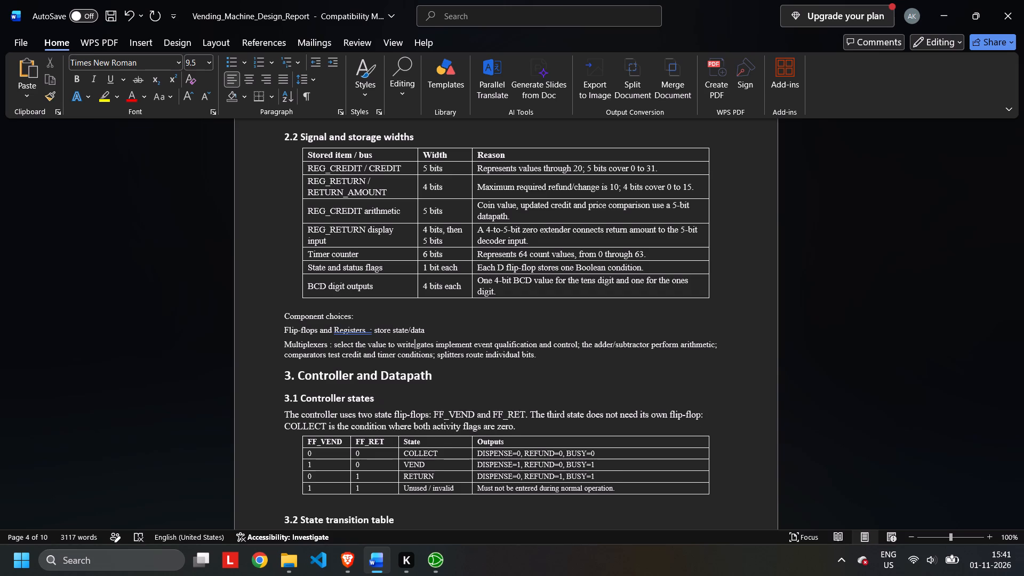
Remove the leading space and capitalize "gates" as "Gates" at the start of its line under Component choices.
{"action": "key", "text": "Right"}
{"action": "key", "text": "BackSpace"}
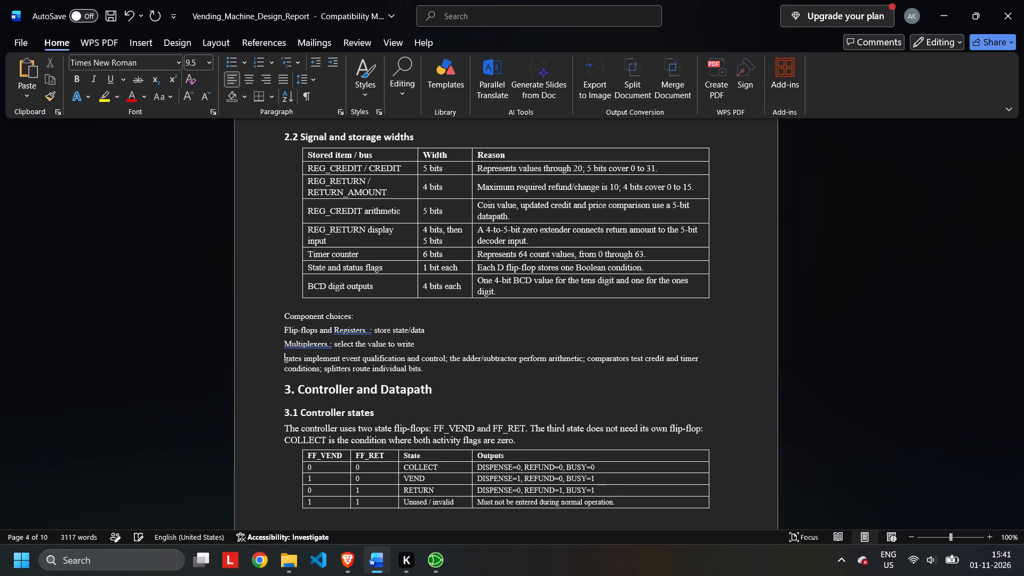
{"action": "key", "text": "Right"}
{"action": "key", "text": "BackSpace"}
{"action": "key", "text": "shift+g"}
Insert a spaced colon between "Gates" and "implement event qualification and control".
{"action": "key", "text": "Right"}
{"action": "key", "text": "Right"}
{"action": "key", "text": "Right"}
{"action": "key", "text": "Right"}
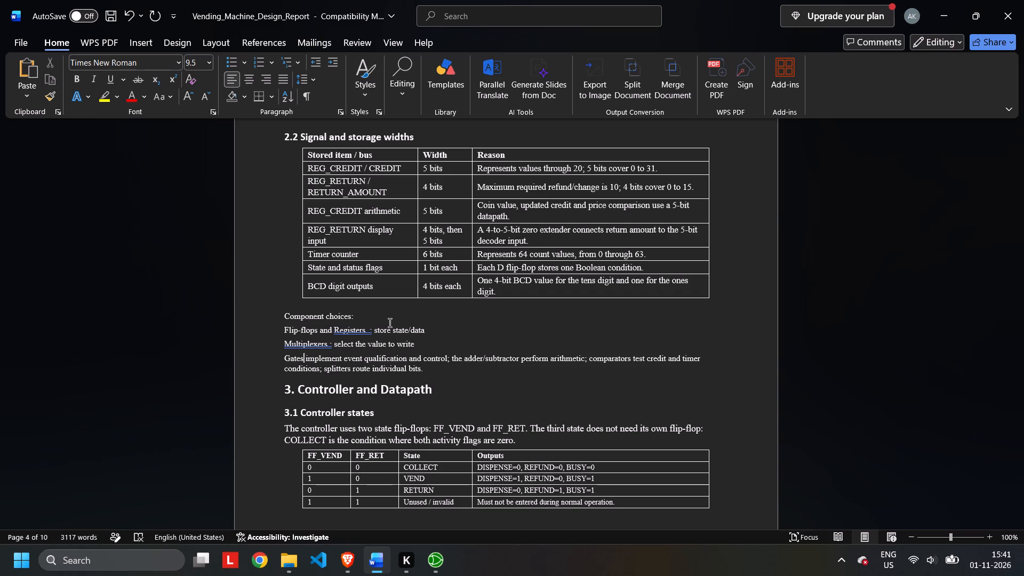
{"action": "key", "text": "Right"}
{"action": "type", "text": ":"}
{"action": "key", "text": "space"}
Replace the semicolon after "implement event qualification and control" with a paragraph break before the adder/subtractor text.
{"action": "key", "text": "Right"}
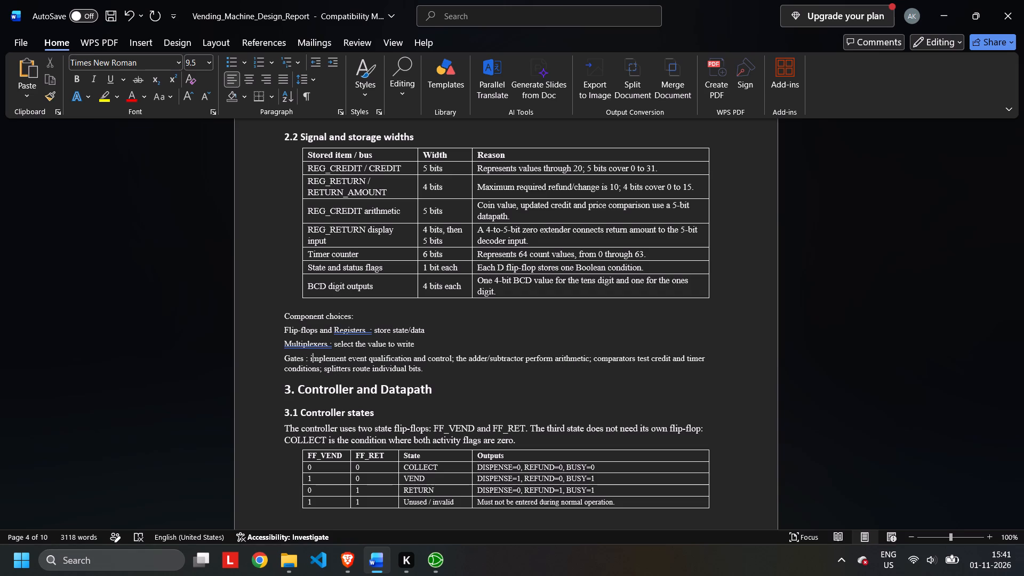
{"action": "key", "text": "Right"}
{"action": "key", "text": "Right"}
{"action": "key", "text": "Right"}
{"action": "key", "text": "Right"}
{"action": "key", "text": "Right"}
{"action": "key", "text": "Right"}
{"action": "key", "text": "Right"}
{"action": "key", "text": "Right"}
{"action": "key", "text": "Right"}
{"action": "key", "text": "Right"}
{"action": "key", "text": "Right"}
{"action": "key", "text": "Right"}
{"action": "key", "text": "Right"}
{"action": "key", "text": "Right"}
{"action": "key", "text": "Right"}
{"action": "key", "text": "Right"}
{"action": "key", "text": "Right"}
{"action": "key", "text": "Right"}
{"action": "key", "text": "Right"}
{"action": "key", "text": "Right"}
{"action": "key", "text": "BackSpace"}
{"action": "key", "text": "Return"}
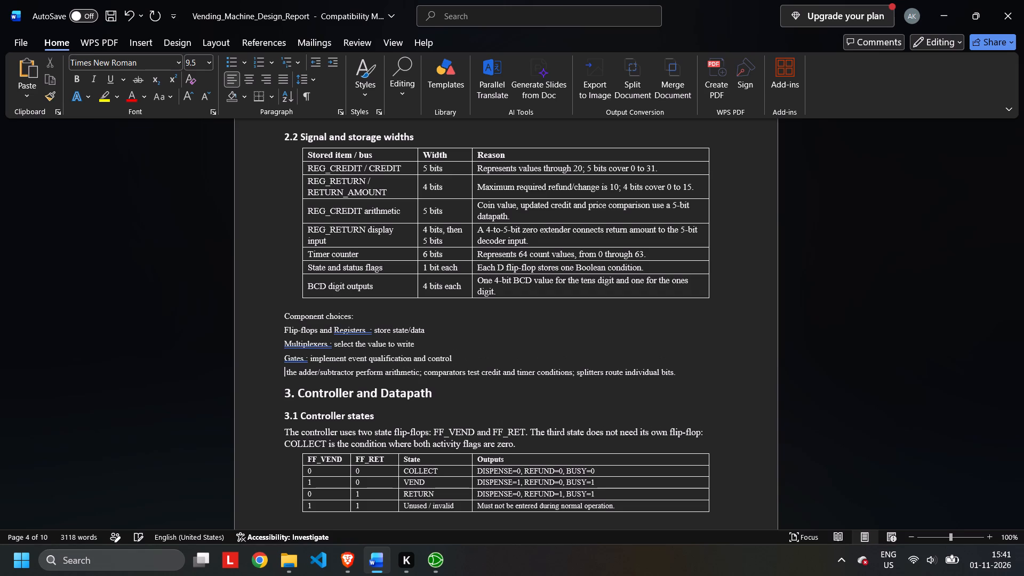
Delete the leading space and the word "the" before "adder/subtractor" on its new line.
{"action": "key", "text": "Right"}
{"action": "key", "text": "BackSpace"}
{"action": "key", "text": "Right"}
{"action": "key", "text": "Right"}
{"action": "key", "text": "Right"}
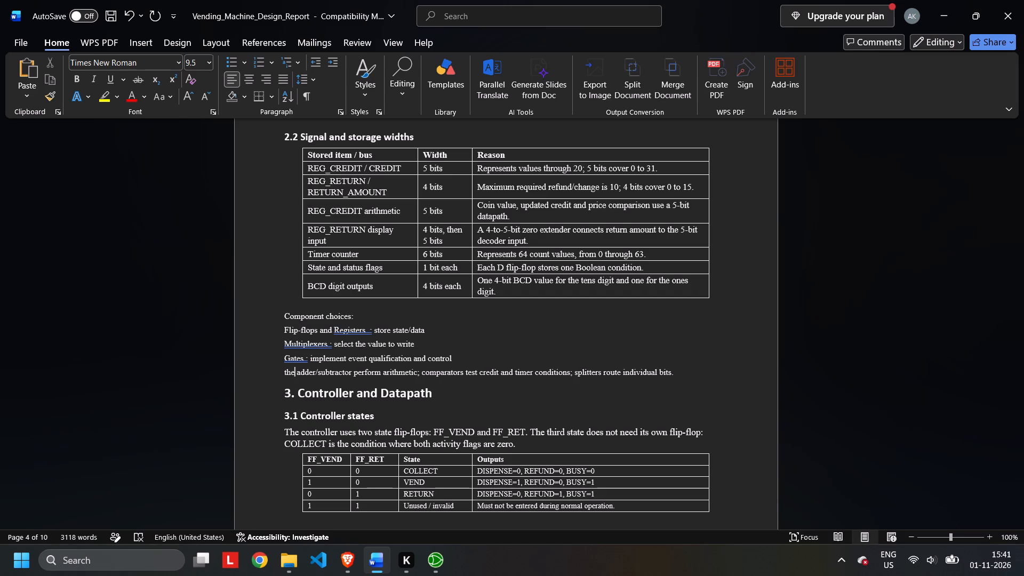
{"action": "key", "text": "Right"}
{"action": "key", "text": "BackSpace"}
{"action": "key", "text": "BackSpace"}
{"action": "key", "text": "BackSpace"}
{"action": "key", "text": "BackSpace"}
Capitalize "adder/subtractor" as "Adder/Subtractor" at the start of its line.
{"action": "key", "text": "Right"}
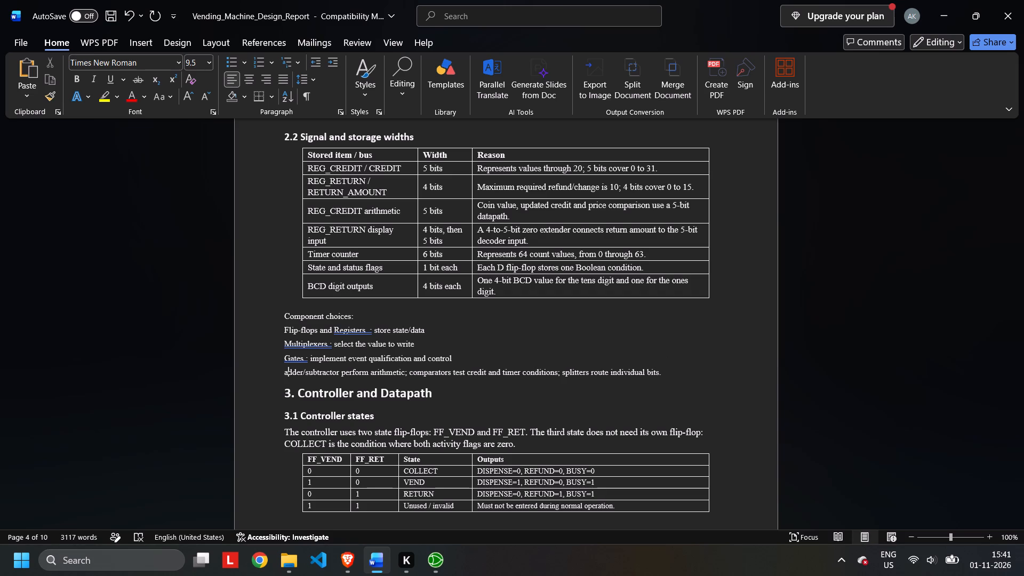
{"action": "key", "text": "BackSpace"}
{"action": "key", "text": "shift+a"}
{"action": "key", "text": "shift+Right"}
{"action": "key", "text": "shift+Right"}
{"action": "key", "text": "shift+Right"}
{"action": "key", "text": "shift+Right"}
{"action": "key", "text": "shift+Right"}
{"action": "key", "text": "shift+Right"}
{"action": "key", "text": "Right"}
{"action": "key", "text": "BackSpace"}
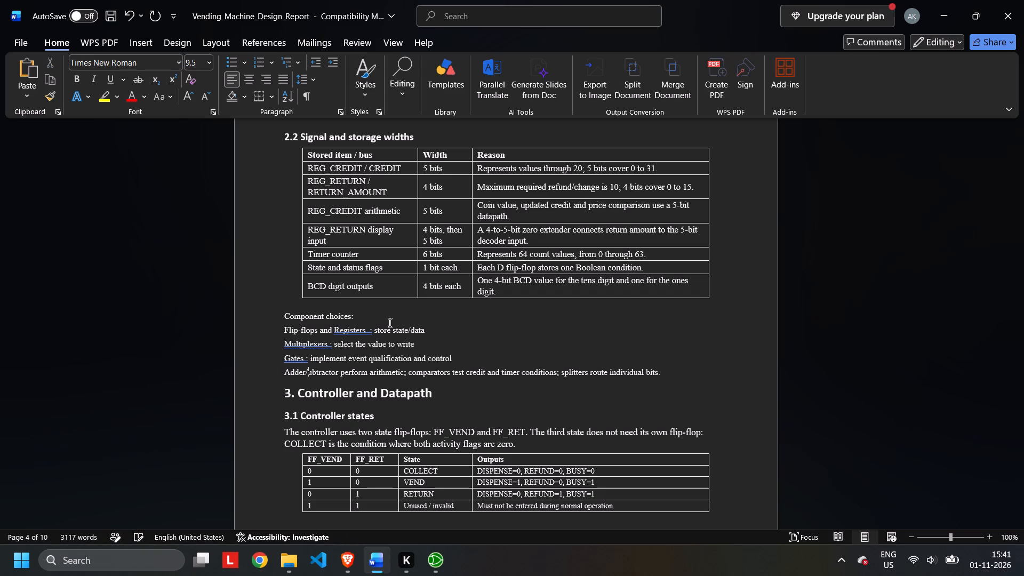
{"action": "key", "text": "shift+s"}
Replace the word "perform" after "Adder/Subtractor" with a spaced colon before "arithmetic".
{"action": "key", "text": "Right"}
{"action": "key", "text": "Right"}
{"action": "key", "text": "Right"}
{"action": "key", "text": "Right"}
{"action": "key", "text": "Right"}
{"action": "key", "text": "Right"}
{"action": "key", "text": "Right"}
{"action": "key", "text": "Right"}
{"action": "key", "text": "Right"}
{"action": "key", "text": "Right"}
{"action": "key", "text": "Right"}
{"action": "key", "text": "Right"}
{"action": "key", "text": "Right"}
{"action": "key", "text": "Right"}
{"action": "key", "text": "Right"}
{"action": "key", "text": "Right"}
{"action": "key", "text": "Right"}
{"action": "key", "text": "Right"}
{"action": "key", "text": "Right"}
{"action": "key", "text": "Right"}
{"action": "key", "text": "Right"}
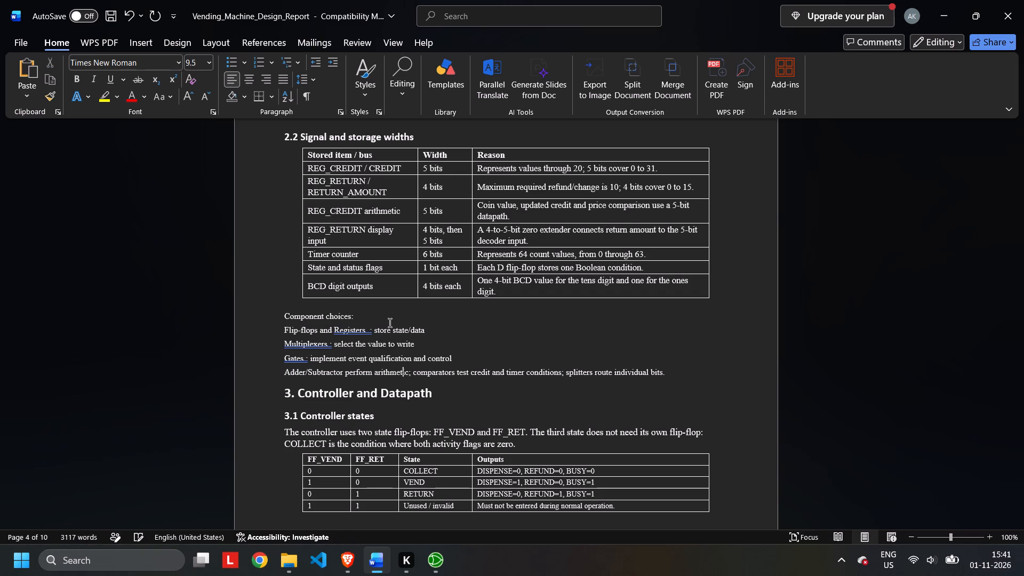
{"action": "key", "text": "Right"}
{"action": "key", "text": "Right"}
{"action": "key", "text": "Right"}
{"action": "key", "text": "Left"}
{"action": "key", "text": "Left"}
{"action": "key", "text": "Left"}
{"action": "key", "text": "Left"}
{"action": "key", "text": "Left"}
{"action": "key", "text": "Left"}
{"action": "key", "text": "Left"}
{"action": "key", "text": "Left"}
{"action": "key", "text": "Left"}
{"action": "key", "text": "Left"}
{"action": "key", "text": "Left"}
{"action": "key", "text": "BackSpace"}
{"action": "key", "text": "BackSpace"}
{"action": "key", "text": "BackSpace"}
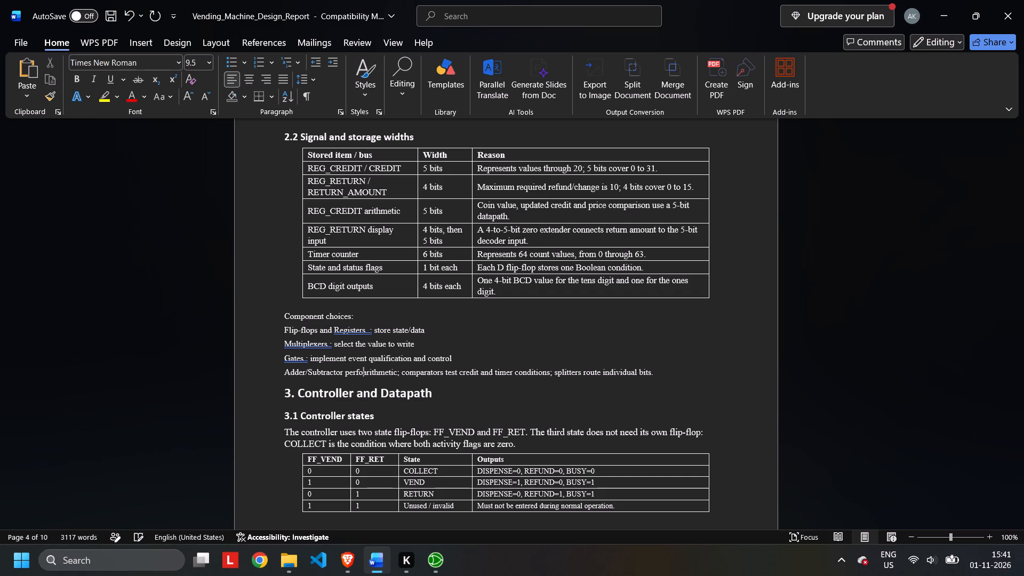
{"action": "key", "text": "BackSpace"}
{"action": "key", "text": "BackSpace"}
{"action": "key", "text": "BackSpace"}
{"action": "key", "text": "BackSpace"}
{"action": "key", "text": "BackSpace"}
{"action": "type", "text": ":"}
{"action": "key", "text": "space"}
Capitalize "arithmetic" as "Arithmetic" on the Adder/Subtractor line.
{"action": "key", "text": "Right"}
{"action": "key", "text": "Right"}
{"action": "key", "text": "Right"}
{"action": "key", "text": "Right"}
{"action": "key", "text": "Right"}
{"action": "key", "text": "Right"}
{"action": "key", "text": "Right"}
{"action": "key", "text": "Right"}
{"action": "key", "text": "Right"}
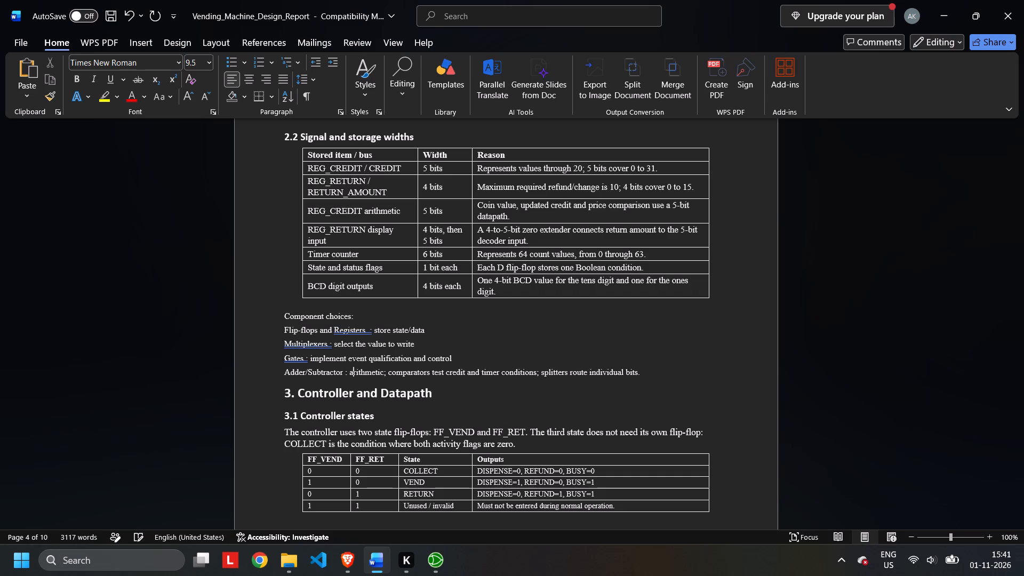
{"action": "key", "text": "Left"}
{"action": "key", "text": "Left"}
{"action": "key", "text": "Left"}
{"action": "key", "text": "Left"}
{"action": "key", "text": "Left"}
{"action": "key", "text": "Left"}
{"action": "key", "text": "Left"}
{"action": "key", "text": "Left"}
{"action": "key", "text": "BackSpace"}
{"action": "key", "text": "shift+a"}
Add the word "opeartions" after "Arithmetic" on the Adder/Subtractor line.
{"action": "key", "text": "Right"}
{"action": "key", "text": "Right"}
{"action": "key", "text": "Right"}
{"action": "key", "text": "Right"}
{"action": "key", "text": "Right"}
{"action": "key", "text": "Right"}
{"action": "key", "text": "Right"}
{"action": "key", "text": "Right"}
{"action": "key", "text": "Right"}
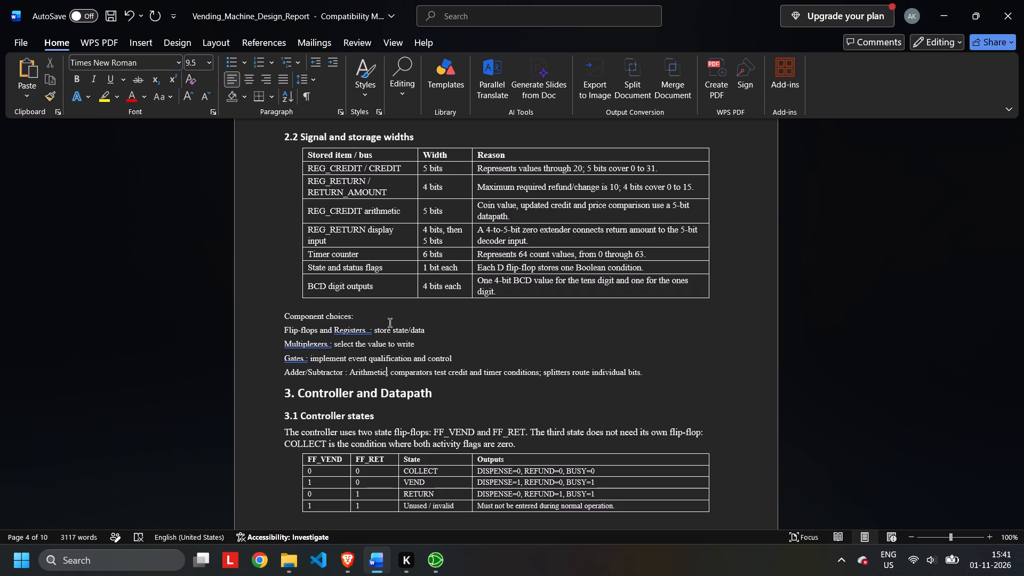
{"action": "key", "text": "space"}
{"action": "type", "text": "opeartions"}
Replace the semicolon ending the Adder/Subtractor entry with a paragraph break before the comparators text.
{"action": "key", "text": "Right"}
{"action": "key", "text": "BackSpace"}
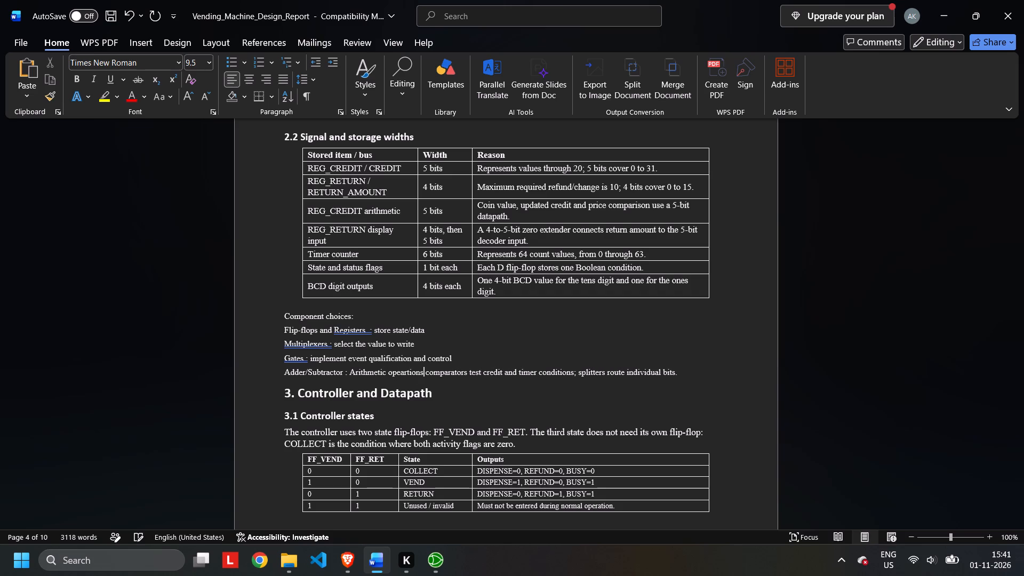
{"action": "key", "text": "Right"}
{"action": "key", "text": "Return"}
Capitalize "comparators" as "Comparators" at the start of its new line.
{"action": "key", "text": "Right"}
{"action": "key", "text": "BackSpace"}
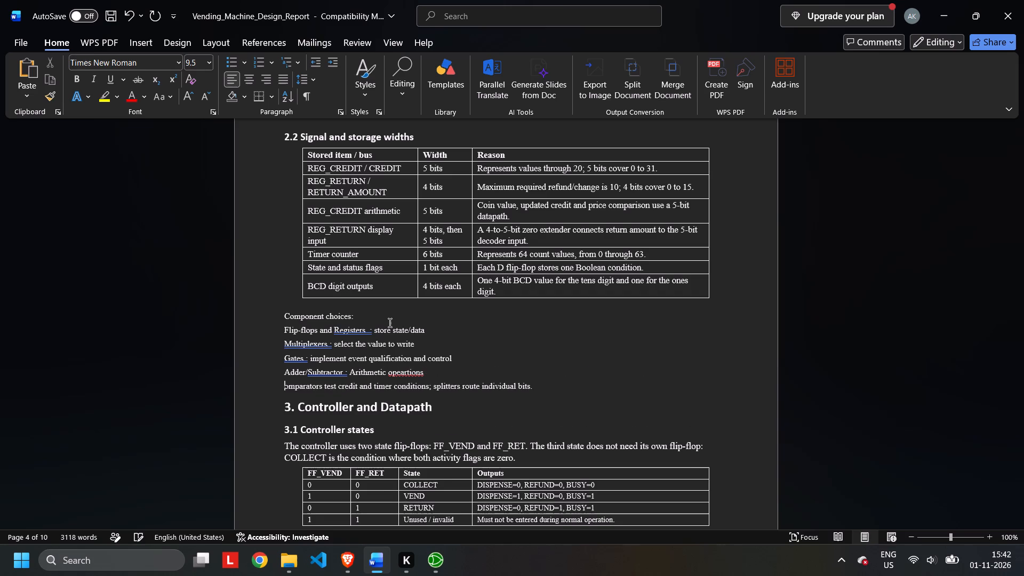
{"action": "key", "text": "shift+c"}
Insert a colon after "Comparators" to label its line in the component choices.
{"action": "key", "text": "Right"}
{"action": "key", "text": "Right"}
{"action": "key", "text": "Right"}
{"action": "key", "text": "Right"}
{"action": "key", "text": "Right"}
{"action": "key", "text": "Right"}
{"action": "key", "text": "Right"}
{"action": "key", "text": "Right"}
{"action": "key", "text": "Right"}
{"action": "key", "text": "Right"}
{"action": "key", "text": "Right"}
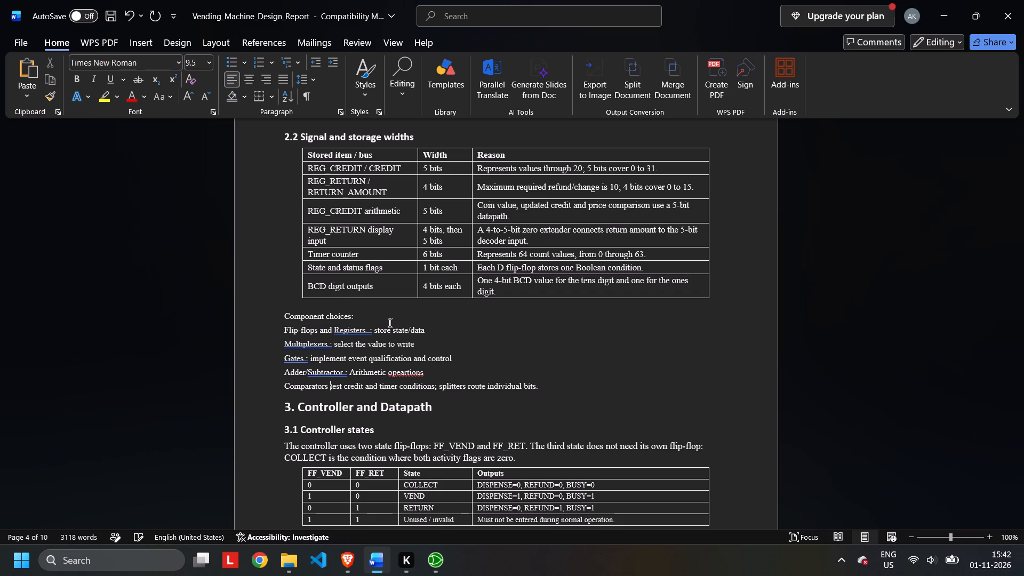
{"action": "type", "text": ":"}
{"action": "key", "text": "space"}
Replace the semicolon ending the Comparators entry with a paragraph break before the splitters text.
{"action": "key", "text": "Right"}
{"action": "key", "text": "Right"}
{"action": "key", "text": "Right"}
{"action": "key", "text": "Right"}
{"action": "key", "text": "Right"}
{"action": "key", "text": "Right"}
{"action": "key", "text": "Right"}
{"action": "key", "text": "Right"}
{"action": "key", "text": "Right"}
{"action": "key", "text": "Right"}
{"action": "key", "text": "Right"}
{"action": "key", "text": "Right"}
{"action": "key", "text": "Right"}
{"action": "key", "text": "Right"}
{"action": "key", "text": "Right"}
{"action": "key", "text": "Right"}
{"action": "key", "text": "Right"}
{"action": "key", "text": "Right"}
{"action": "key", "text": "Right"}
{"action": "key", "text": "Right"}
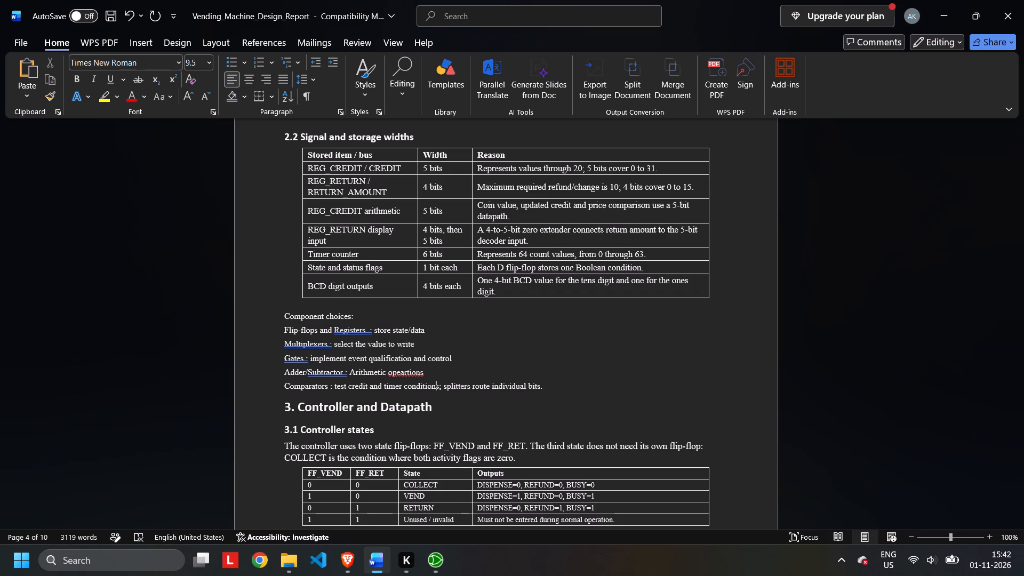
{"action": "key", "text": "Right"}
{"action": "key", "text": "Right"}
{"action": "key", "text": "BackSpace"}
{"action": "key", "text": "Return"}
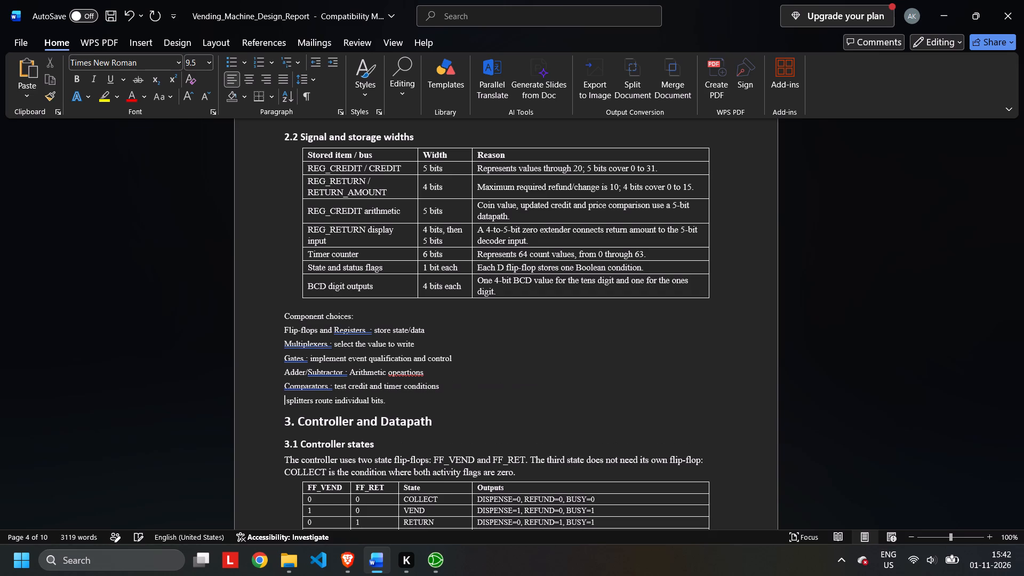
Remove the leading space on the new line and capitalize "splitters" as "Splitters".
{"action": "key", "text": "Right"}
{"action": "key", "text": "BackSpace"}
{"action": "key", "text": "Right"}
{"action": "key", "text": "BackSpace"}
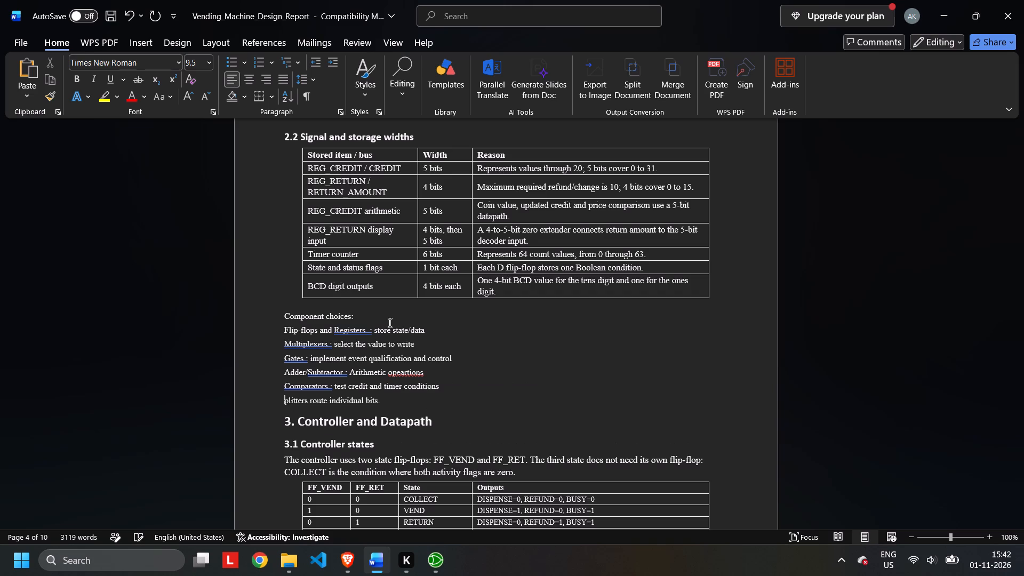
{"action": "key", "text": "shift+s"}
Insert a colon after "Splitters" to label its line in the component choices.
{"action": "key", "text": "Right"}
{"action": "key", "text": "Right"}
{"action": "key", "text": "Right"}
{"action": "key", "text": "Right"}
{"action": "key", "text": "Right"}
{"action": "key", "text": "Right"}
{"action": "key", "text": "Right"}
{"action": "key", "text": "Right"}
{"action": "key", "text": "Right"}
{"action": "key", "text": "Right"}
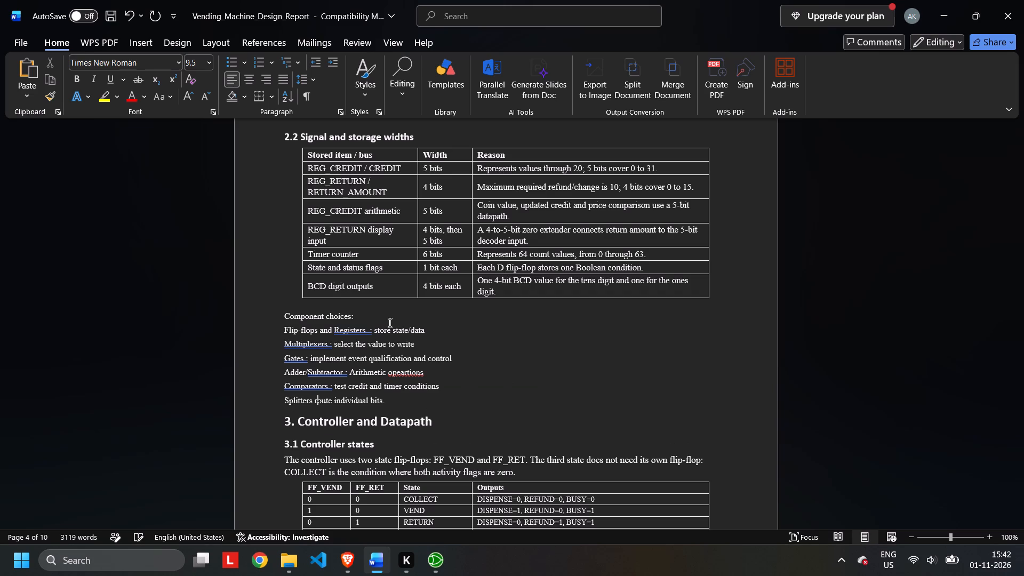
{"action": "key", "text": "Left"}
{"action": "type", "text": ":"}
{"action": "key", "text": "space"}
Delete the period at the end of the Splitters line.
{"action": "key", "text": "Right"}
{"action": "key", "text": "Right"}
{"action": "key", "text": "Right"}
{"action": "key", "text": "Right"}
{"action": "key", "text": "Right"}
{"action": "key", "text": "Right"}
{"action": "key", "text": "Right"}
{"action": "key", "text": "Right"}
{"action": "key", "text": "Right"}
{"action": "key", "text": "Right"}
{"action": "key", "text": "Right"}
{"action": "key", "text": "Right"}
{"action": "key", "text": "Right"}
{"action": "key", "text": "Right"}
{"action": "key", "text": "Right"}
{"action": "key", "text": "Right"}
{"action": "key", "text": "Right"}
{"action": "key", "text": "Right"}
{"action": "key", "text": "Right"}
{"action": "key", "text": "Right"}
{"action": "key", "text": "Right"}
{"action": "key", "text": "Right"}
{"action": "key", "text": "BackSpace"}
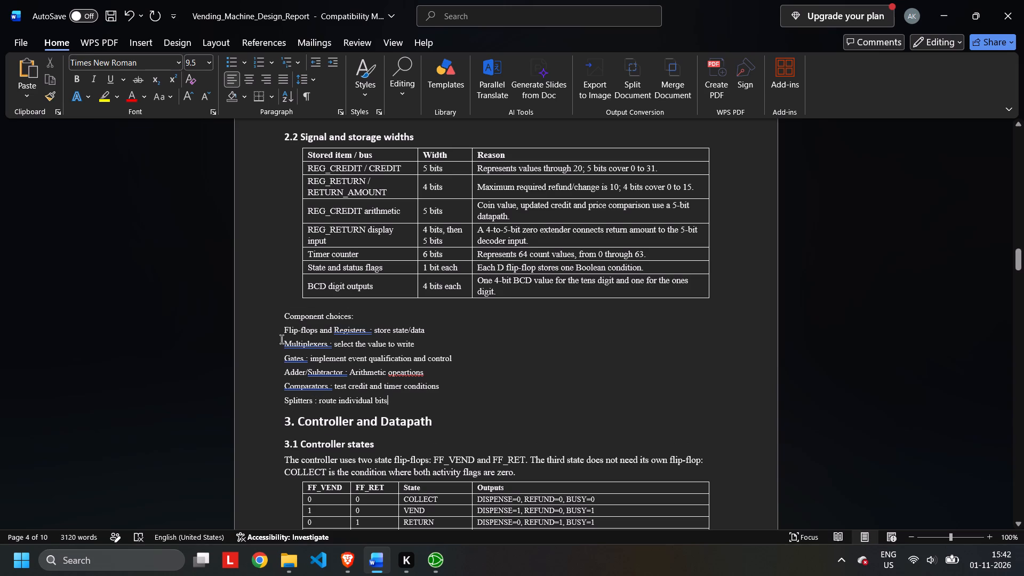
Set the font size of the six component lines, from Flip-flops and Registers through Splitters, to 11.
{"action": "left_click_drag", "start_coordinate": [284, 332], "coordinate": [391, 400]}
{"action": "left_click", "coordinate": [493, 360]}
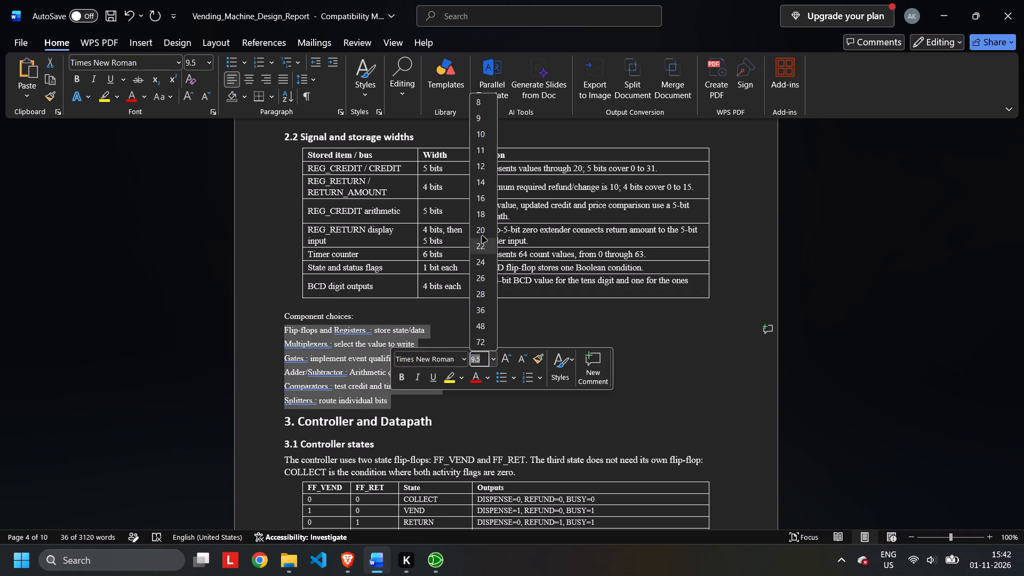
{"action": "left_click", "coordinate": [483, 153]}
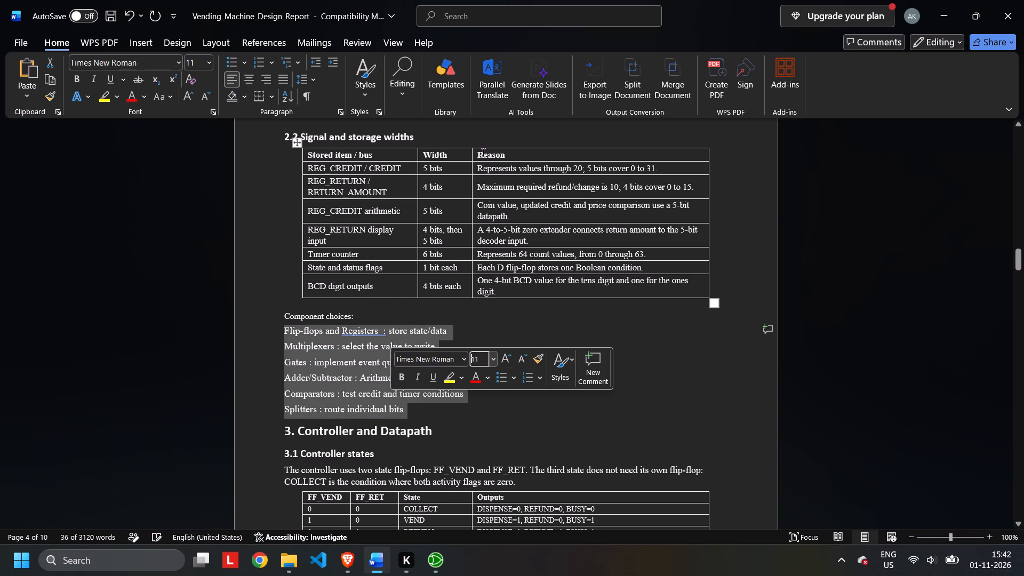
Set the font size of the "Component choices:" line to 11.
{"action": "left_click", "coordinate": [371, 308]}
{"action": "left_click_drag", "start_coordinate": [284, 315], "coordinate": [354, 317]}
{"action": "left_click", "coordinate": [458, 278]}
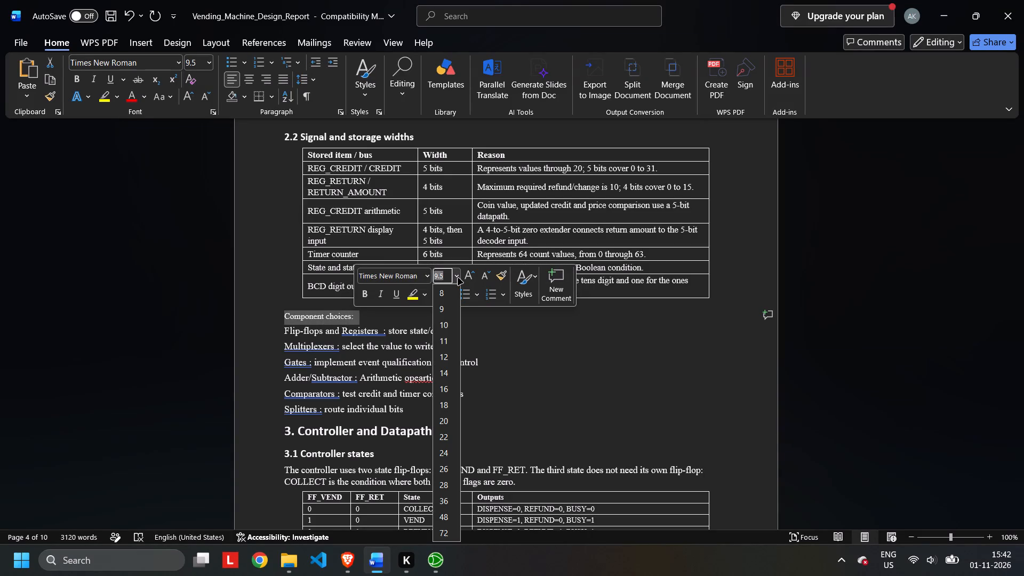
{"action": "left_click", "coordinate": [450, 339]}
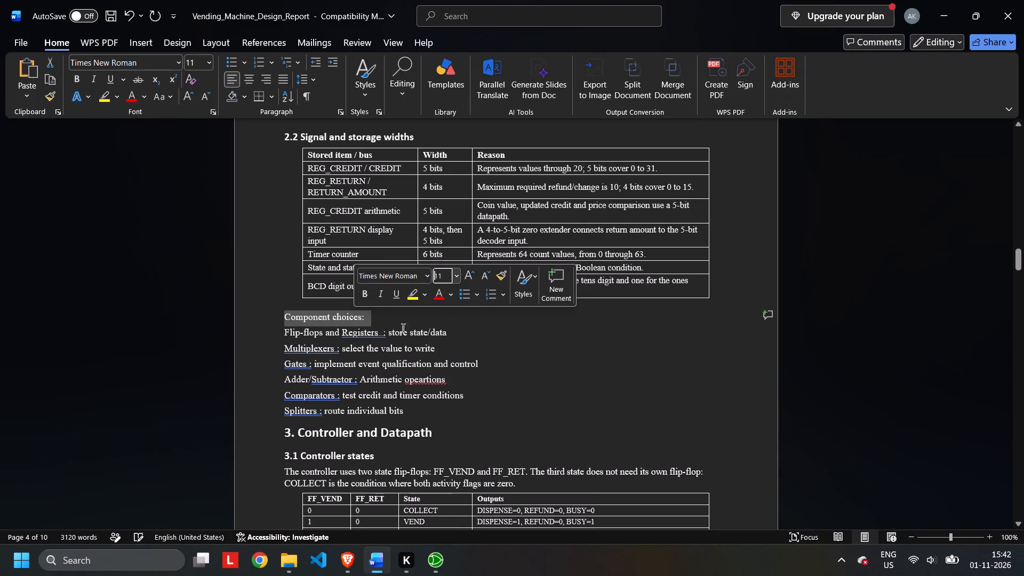
{"action": "left_click", "coordinate": [396, 323]}
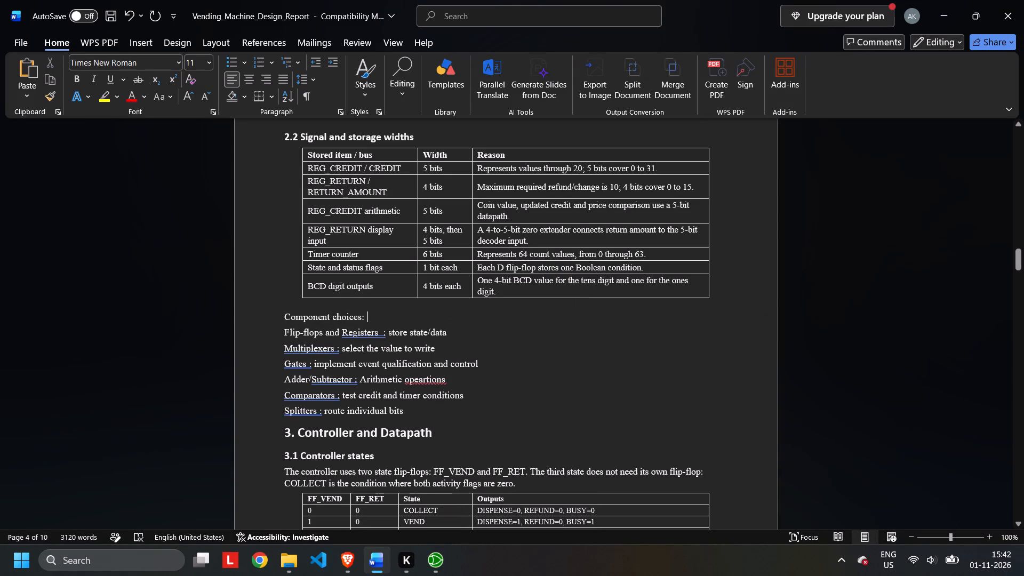
In section 3.1, delete "The third state does not need its own flip-flop:" and start the COLLECT sentence on its own line.
{"action": "scroll", "coordinate": [396, 323], "scroll_direction": "down", "scroll_amount": 2}
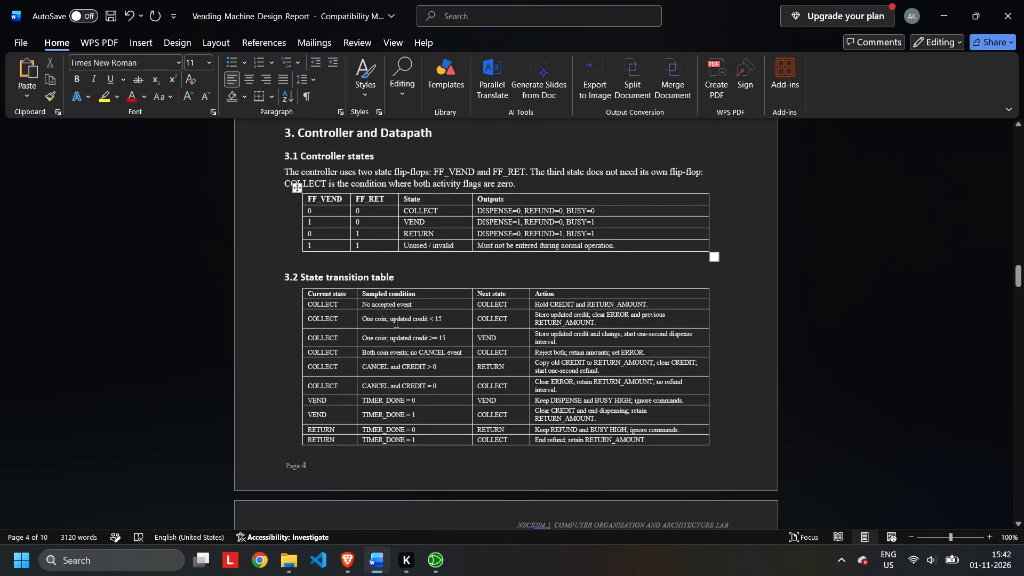
{"action": "scroll", "coordinate": [396, 323], "scroll_direction": "up", "scroll_amount": 1}
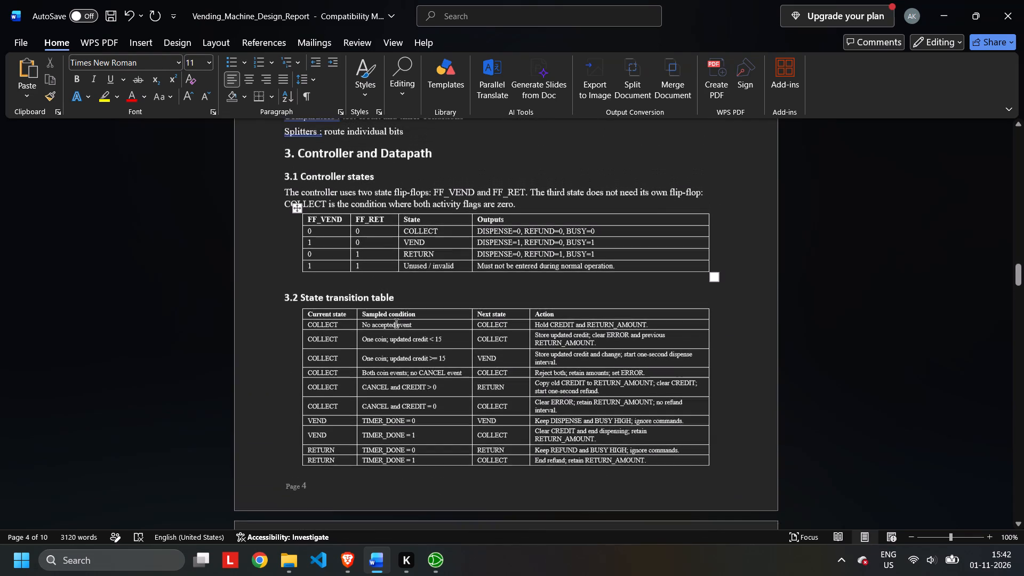
{"action": "scroll", "coordinate": [396, 323], "scroll_direction": "up", "scroll_amount": 2}
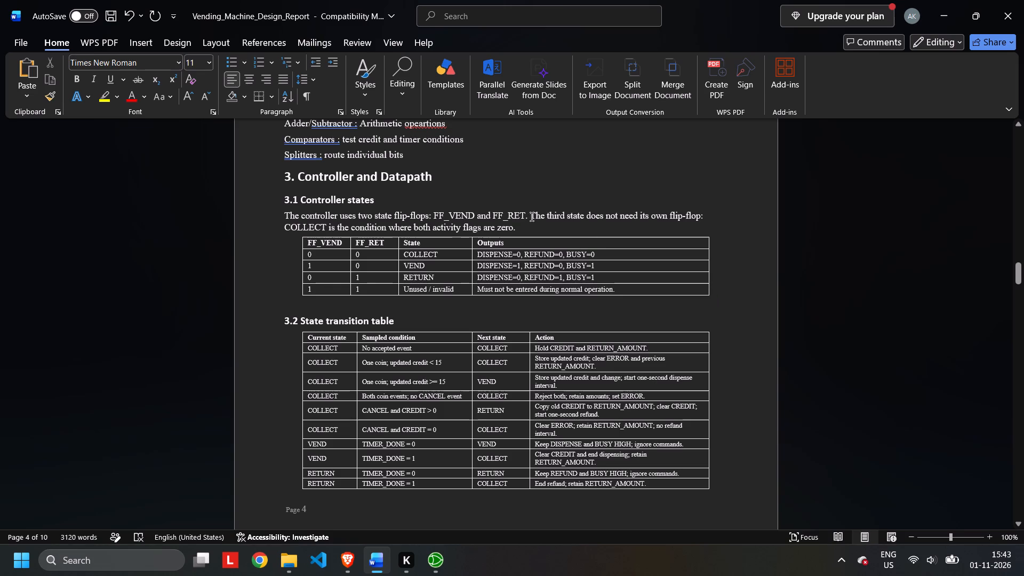
{"action": "left_click_drag", "start_coordinate": [531, 217], "coordinate": [729, 212]}
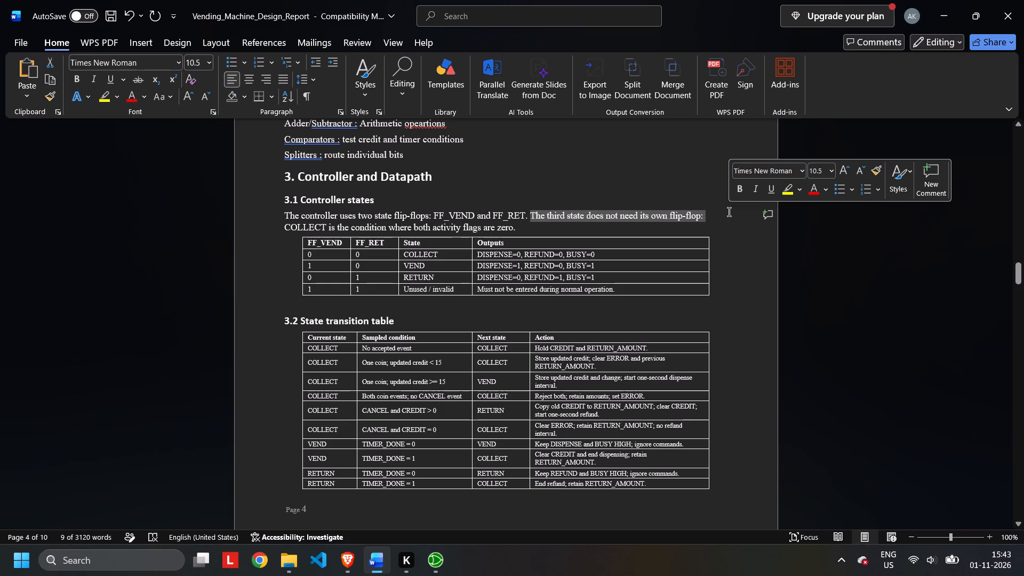
{"action": "key", "text": "BackSpace"}
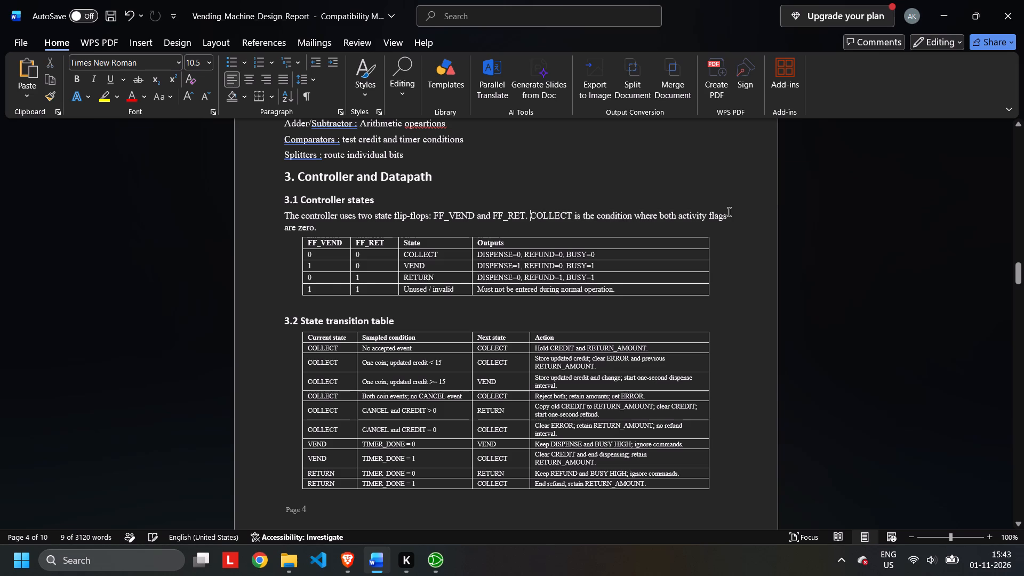
{"action": "key", "text": "Return"}
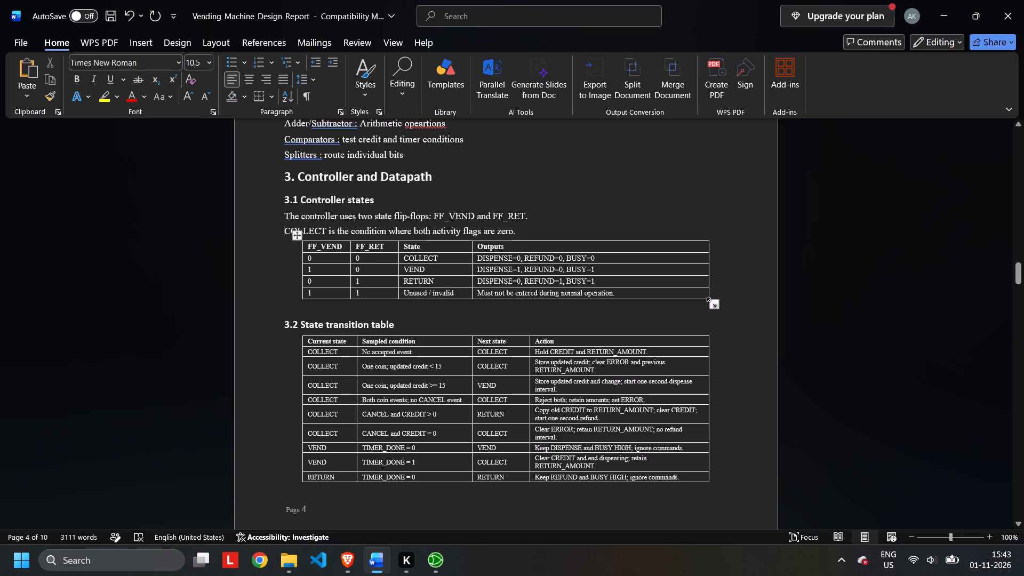
Shrink the controller states table in section 3.1 to about four-fifths of its width.
{"action": "left_click_drag", "start_coordinate": [711, 302], "coordinate": [619, 286]}
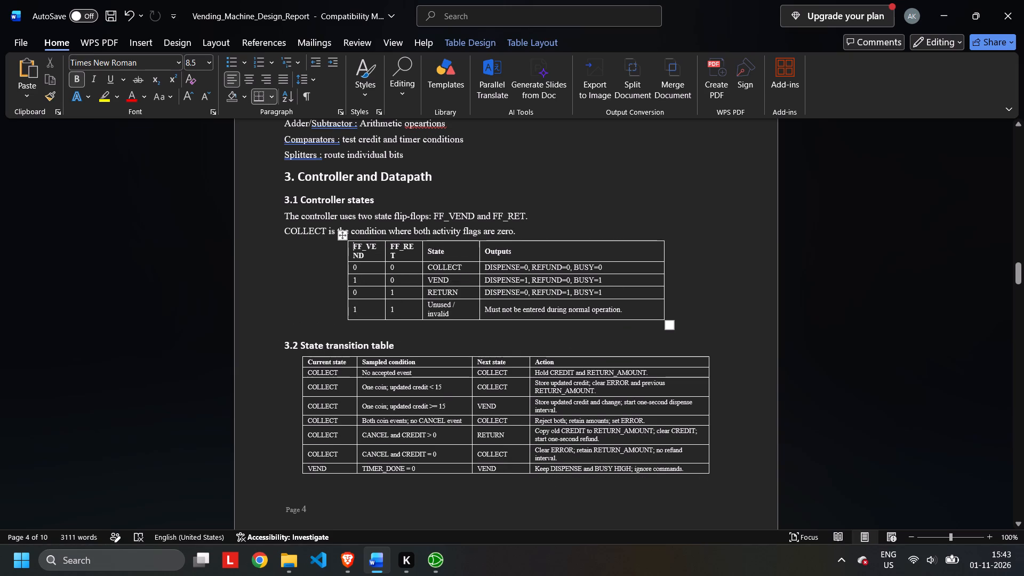
Enlarge the state transition table in section 3.2 to about the full text width.
{"action": "left_click_drag", "start_coordinate": [709, 473], "coordinate": [738, 501]}
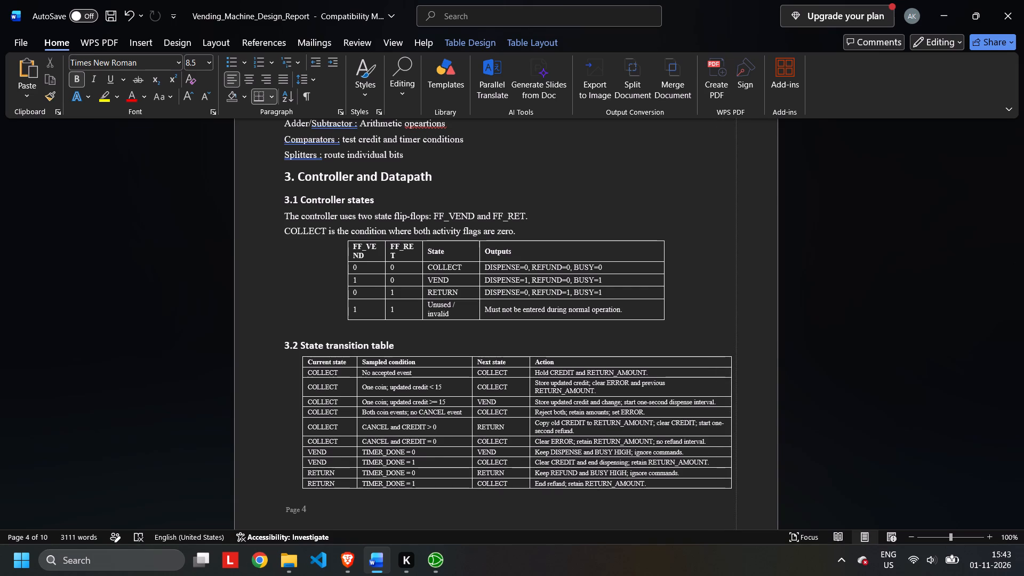
{"action": "left_click_drag", "start_coordinate": [738, 501], "coordinate": [722, 513]}
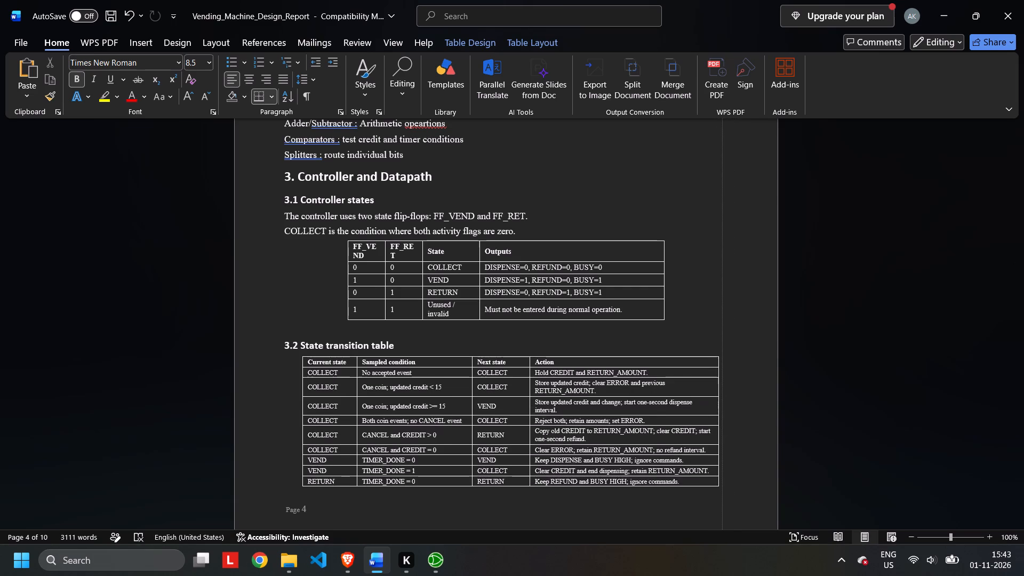
{"action": "left_click_drag", "start_coordinate": [722, 513], "coordinate": [747, 529]}
Remove the blank line between the controller states table and the 3.2 State transition table heading.
{"action": "scroll", "coordinate": [695, 239], "scroll_direction": "down", "scroll_amount": 2}
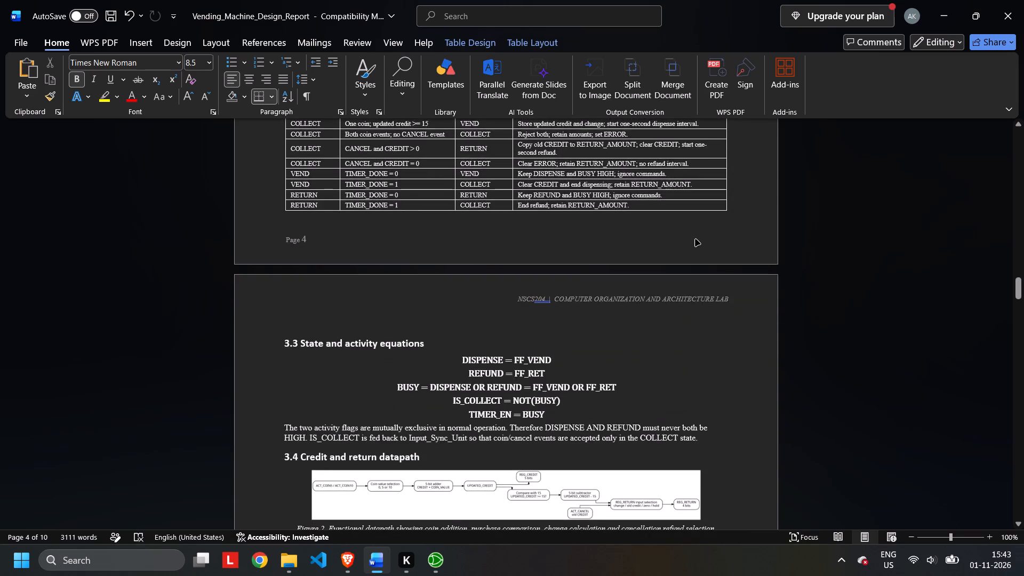
{"action": "scroll", "coordinate": [695, 239], "scroll_direction": "up", "scroll_amount": 1}
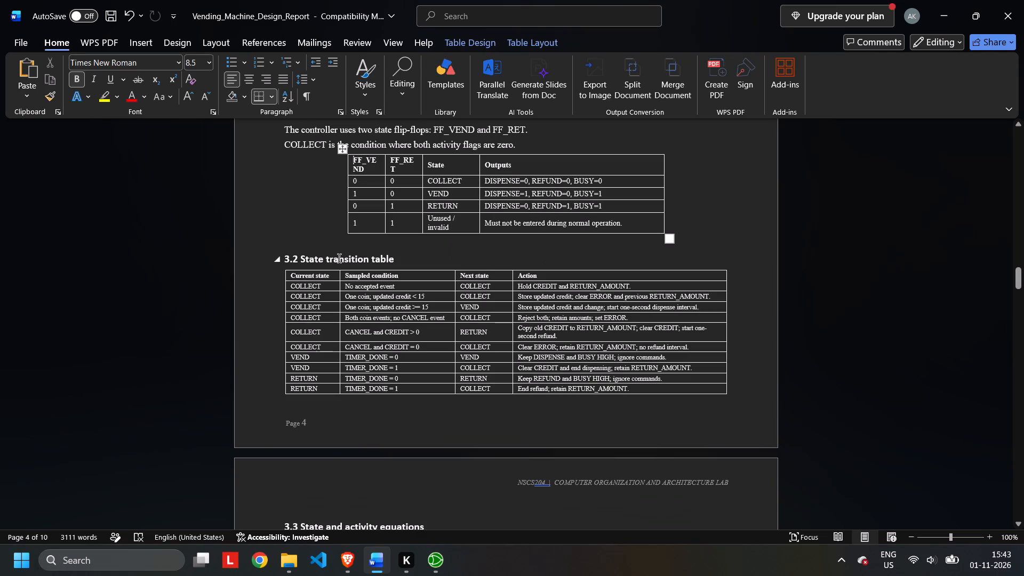
{"action": "left_click", "coordinate": [279, 251]}
{"action": "key", "text": "BackSpace"}
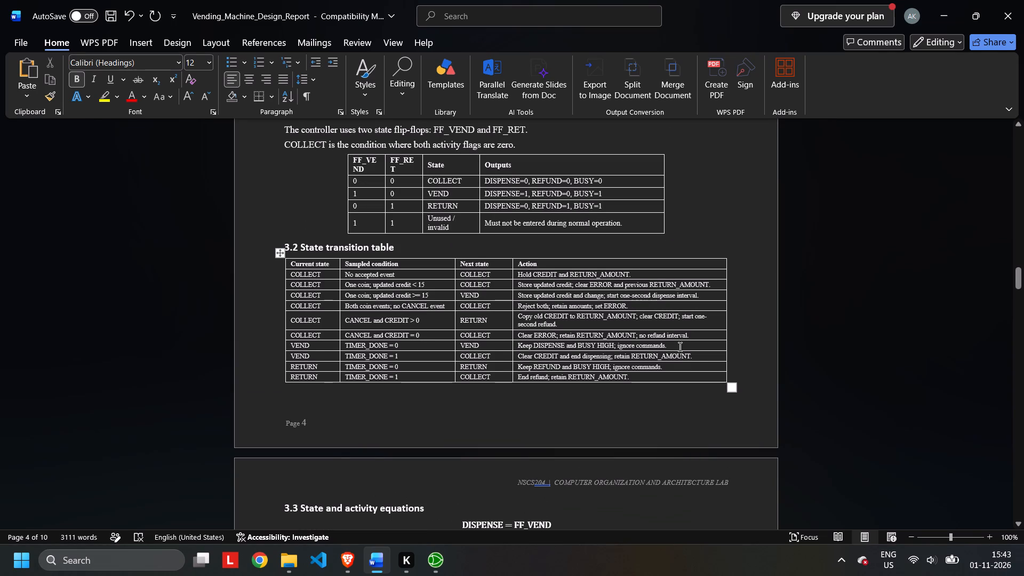
Enlarge the section 3.2 state transition table again, slightly past the text margins and with taller rows.
{"action": "left_click_drag", "start_coordinate": [731, 386], "coordinate": [756, 425]}
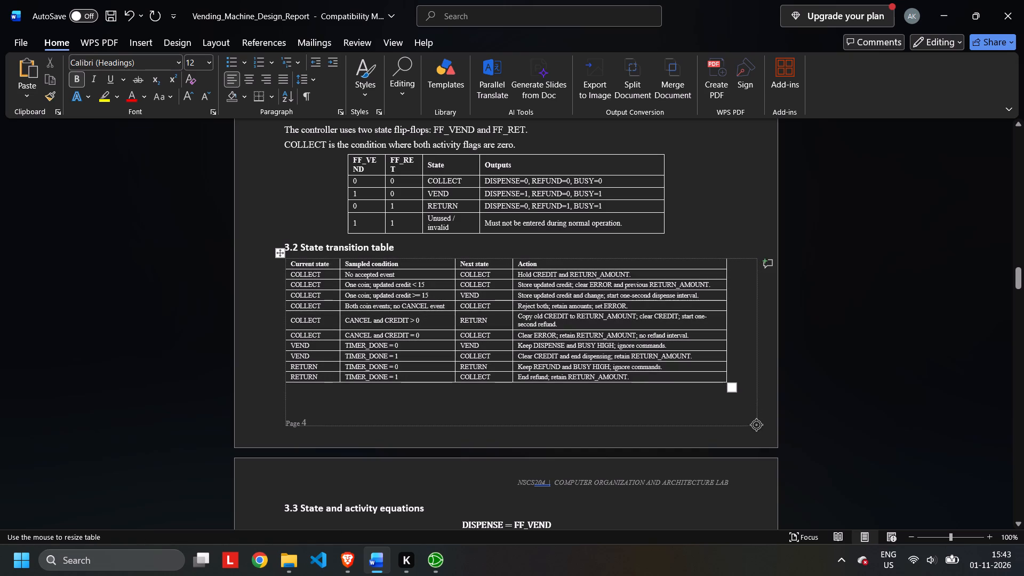
{"action": "left_click_drag", "start_coordinate": [756, 425], "coordinate": [748, 413]}
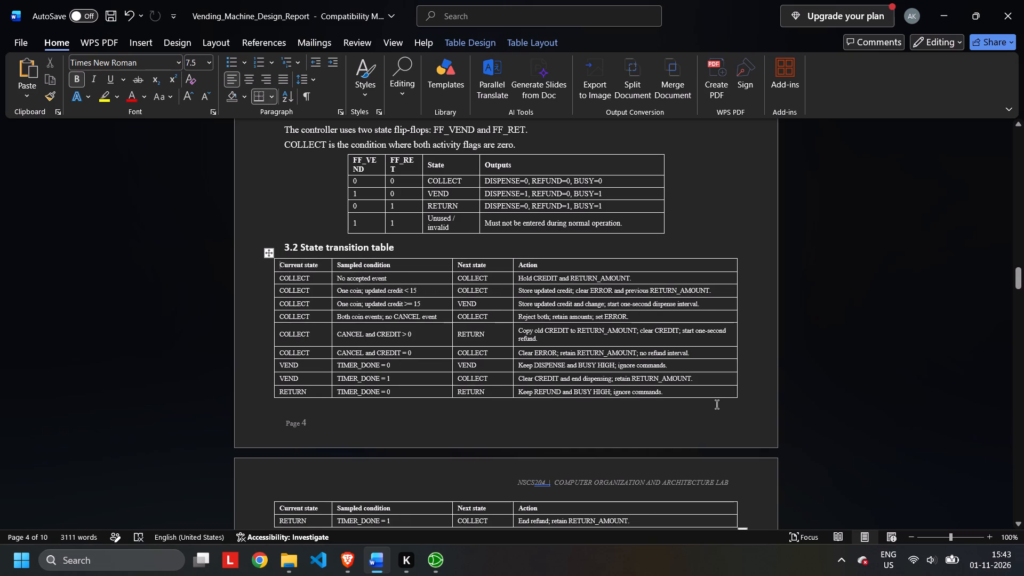
Shorten the Action text for "One coin; updated credit >= 15" to "Store updated credit and change.".
{"action": "left_click", "coordinate": [707, 305]}
{"action": "key", "text": "BackSpace"}
{"action": "key", "text": "BackSpace"}
{"action": "key", "text": "BackSpace"}
{"action": "key", "text": "BackSpace"}
{"action": "key", "text": "BackSpace"}
{"action": "key", "text": "BackSpace"}
{"action": "key", "text": "BackSpace"}
{"action": "key", "text": "BackSpace"}
{"action": "key", "text": "BackSpace"}
{"action": "key", "text": "BackSpace"}
{"action": "key", "text": "BackSpace"}
{"action": "key", "text": "BackSpace"}
{"action": "key", "text": "BackSpace"}
{"action": "key", "text": "BackSpace"}
{"action": "key", "text": "BackSpace"}
{"action": "key", "text": "BackSpace"}
{"action": "key", "text": "BackSpace"}
{"action": "key", "text": "BackSpace"}
{"action": "key", "text": "BackSpace"}
{"action": "key", "text": "BackSpace"}
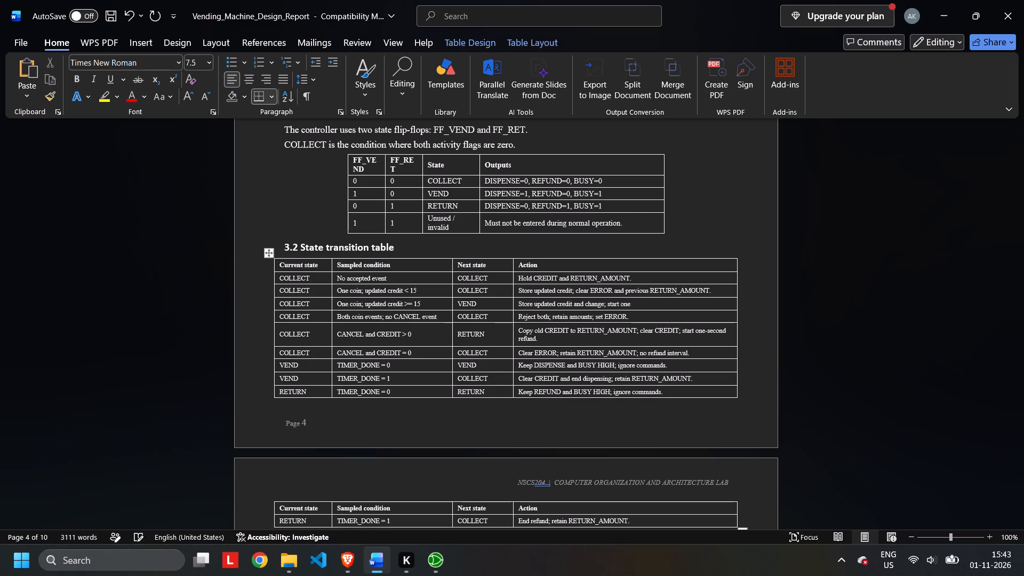
{"action": "key", "text": "BackSpace"}
{"action": "key", "text": "BackSpace"}
{"action": "key", "text": "BackSpace"}
{"action": "key", "text": "BackSpace"}
{"action": "key", "text": "BackSpace"}
{"action": "key", "text": "period"}
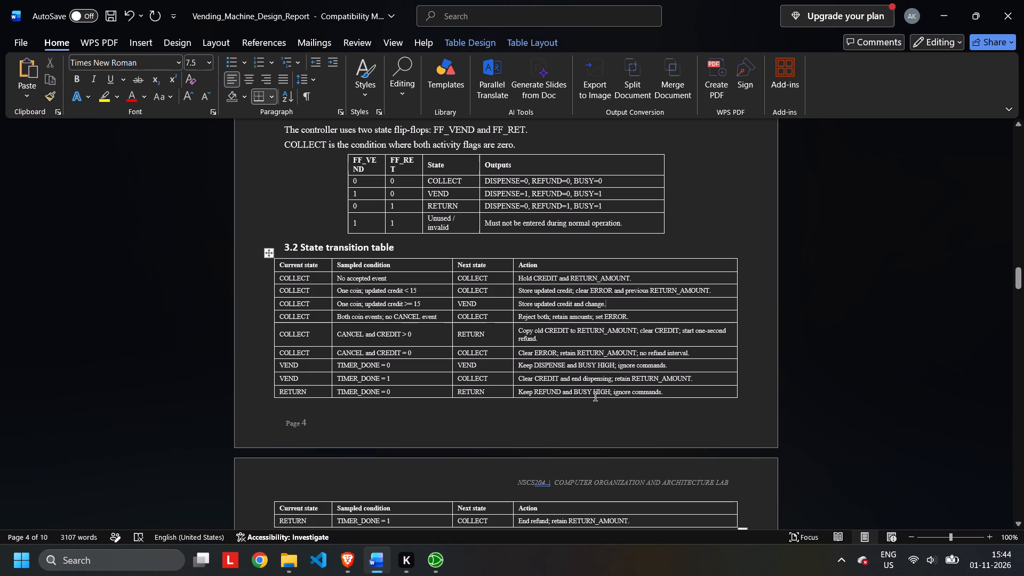
Shorten the Action text of the RETURN, TIMER_DONE = 0 row in the state transition table to "Keep REFUND and BUSY HIGH.".
{"action": "left_click", "coordinate": [661, 394]}
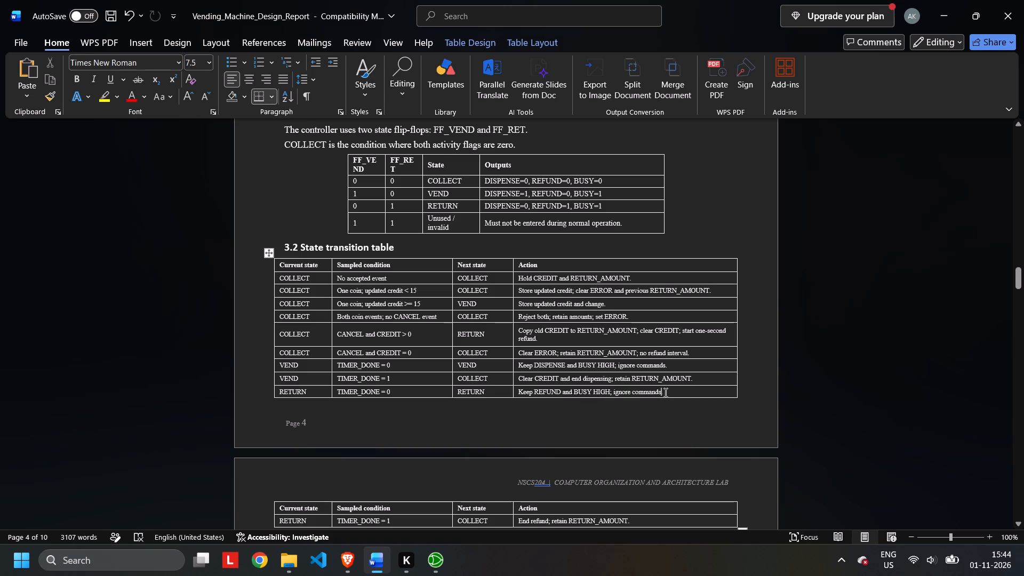
{"action": "left_click", "coordinate": [666, 393]}
{"action": "key", "text": "Right"}
{"action": "key", "text": "BackSpace"}
{"action": "key", "text": "BackSpace"}
{"action": "key", "text": "BackSpace"}
{"action": "key", "text": "BackSpace"}
{"action": "key", "text": "BackSpace"}
{"action": "key", "text": "BackSpace"}
{"action": "key", "text": "BackSpace"}
{"action": "key", "text": "BackSpace"}
{"action": "key", "text": "BackSpace"}
{"action": "key", "text": "BackSpace"}
{"action": "key", "text": "BackSpace"}
{"action": "key", "text": "BackSpace"}
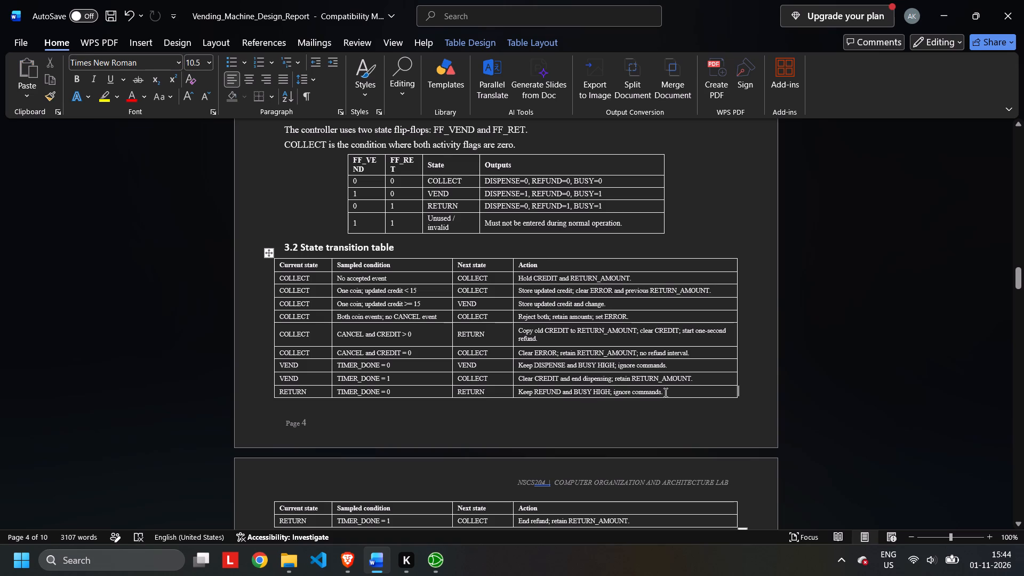
{"action": "key", "text": "BackSpace"}
{"action": "key", "text": "BackSpace"}
{"action": "left_click", "coordinate": [666, 393]}
{"action": "left_click", "coordinate": [666, 393]}
{"action": "key", "text": "BackSpace"}
{"action": "key", "text": "BackSpace"}
{"action": "key", "text": "BackSpace"}
{"action": "key", "text": "BackSpace"}
{"action": "key", "text": "BackSpace"}
{"action": "key", "text": "BackSpace"}
{"action": "key", "text": "BackSpace"}
{"action": "key", "text": "BackSpace"}
{"action": "key", "text": "BackSpace"}
{"action": "key", "text": "BackSpace"}
{"action": "key", "text": "BackSpace"}
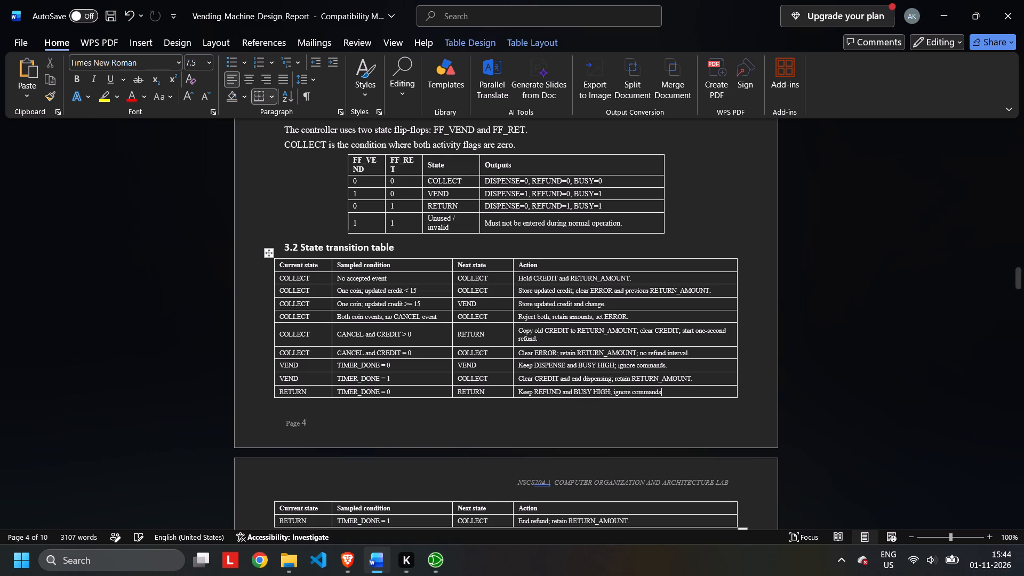
{"action": "key", "text": "BackSpace"}
{"action": "key", "text": "BackSpace"}
{"action": "key", "text": "BackSpace"}
{"action": "key", "text": "BackSpace"}
{"action": "key", "text": "BackSpace"}
{"action": "key", "text": "BackSpace"}
{"action": "key", "text": "BackSpace"}
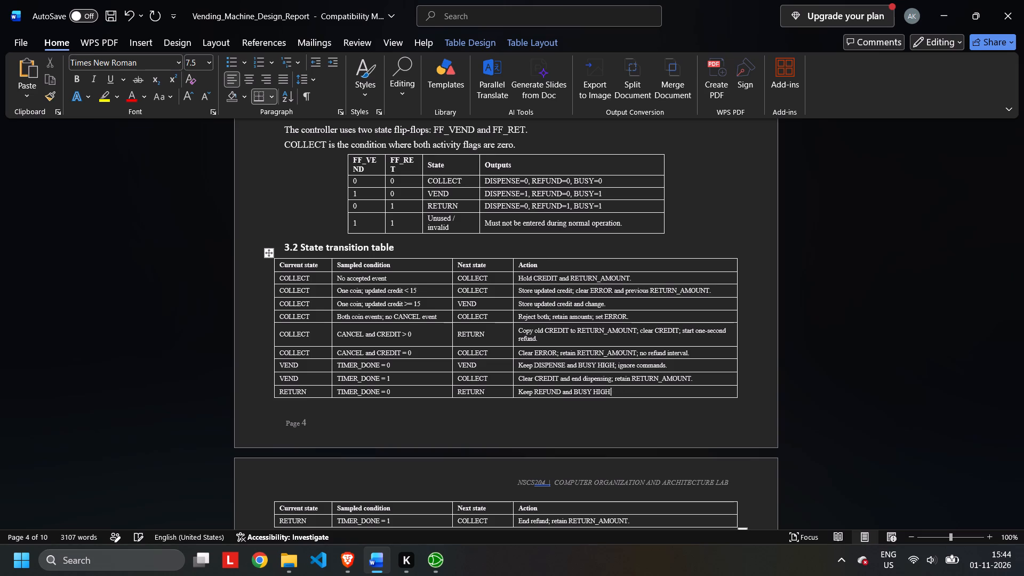
{"action": "key", "text": "period"}
Shorten the Action text of the VEND, TIMER_DONE = 0 row to "Keep DISPENSE and BUSY HIGH.".
{"action": "key", "text": "Up"}
{"action": "key", "text": "Right"}
{"action": "key", "text": "Right"}
{"action": "key", "text": "Right"}
{"action": "key", "text": "Right"}
{"action": "key", "text": "Right"}
{"action": "key", "text": "Right"}
{"action": "key", "text": "Right"}
{"action": "key", "text": "Right"}
{"action": "key", "text": "Right"}
{"action": "key", "text": "Right"}
{"action": "key", "text": "Right"}
{"action": "key", "text": "Right"}
{"action": "key", "text": "Up"}
{"action": "key", "text": "Right"}
{"action": "key", "text": "Right"}
{"action": "key", "text": "Right"}
{"action": "key", "text": "Right"}
{"action": "key", "text": "Right"}
{"action": "key", "text": "Right"}
{"action": "key", "text": "Right"}
{"action": "key", "text": "Right"}
{"action": "key", "text": "Right"}
{"action": "key", "text": "Left"}
{"action": "key", "text": "Left"}
{"action": "key", "text": "BackSpace"}
{"action": "key", "text": "BackSpace"}
{"action": "key", "text": "BackSpace"}
{"action": "key", "text": "BackSpace"}
{"action": "key", "text": "BackSpace"}
{"action": "key", "text": "BackSpace"}
{"action": "key", "text": "BackSpace"}
{"action": "key", "text": "BackSpace"}
{"action": "key", "text": "BackSpace"}
{"action": "key", "text": "BackSpace"}
{"action": "key", "text": "BackSpace"}
{"action": "key", "text": "BackSpace"}
{"action": "key", "text": "BackSpace"}
{"action": "key", "text": "BackSpace"}
{"action": "key", "text": "BackSpace"}
{"action": "key", "text": "BackSpace"}
{"action": "key", "text": "BackSpace"}
{"action": "key", "text": "BackSpace"}
{"action": "key", "text": "period"}
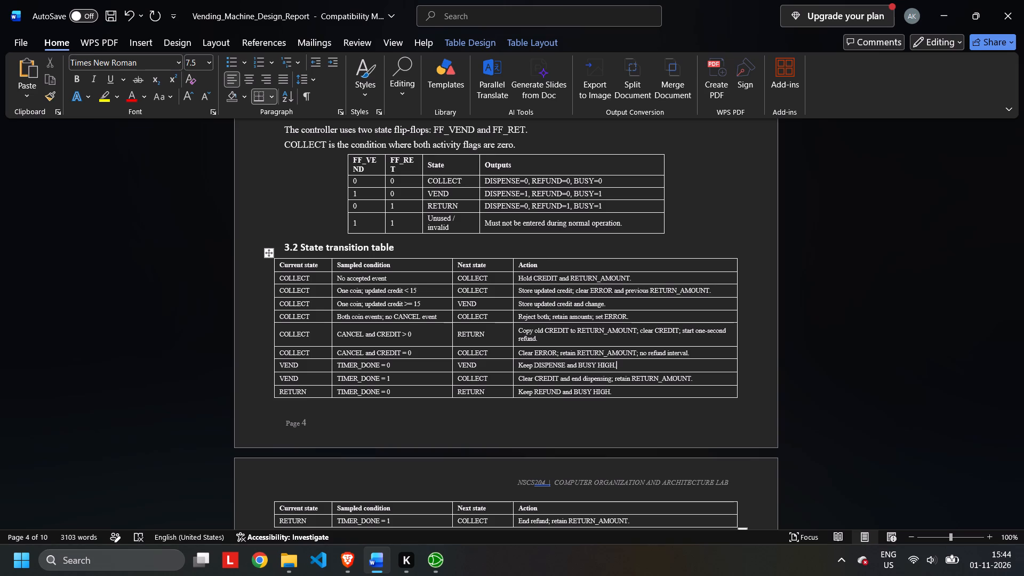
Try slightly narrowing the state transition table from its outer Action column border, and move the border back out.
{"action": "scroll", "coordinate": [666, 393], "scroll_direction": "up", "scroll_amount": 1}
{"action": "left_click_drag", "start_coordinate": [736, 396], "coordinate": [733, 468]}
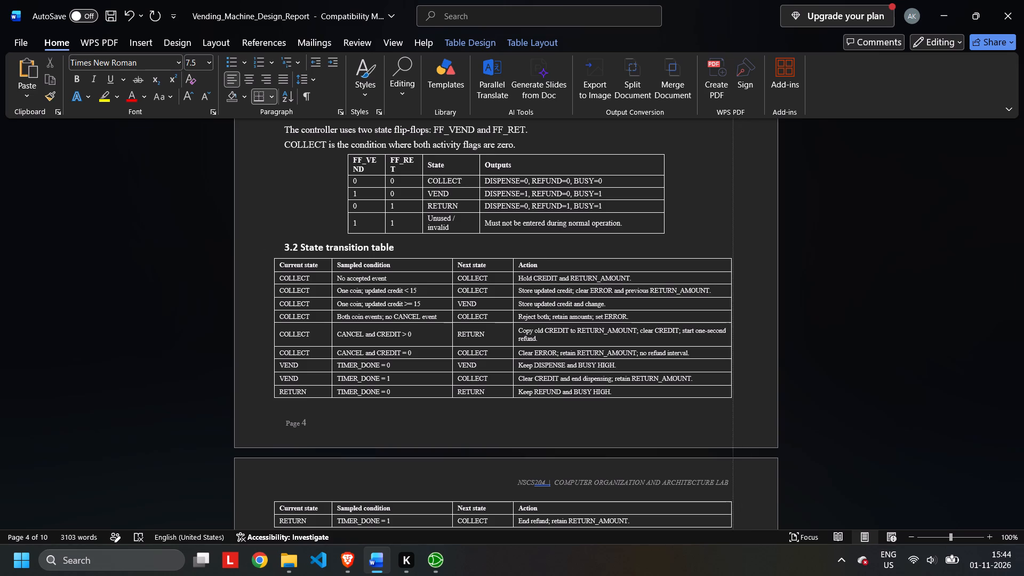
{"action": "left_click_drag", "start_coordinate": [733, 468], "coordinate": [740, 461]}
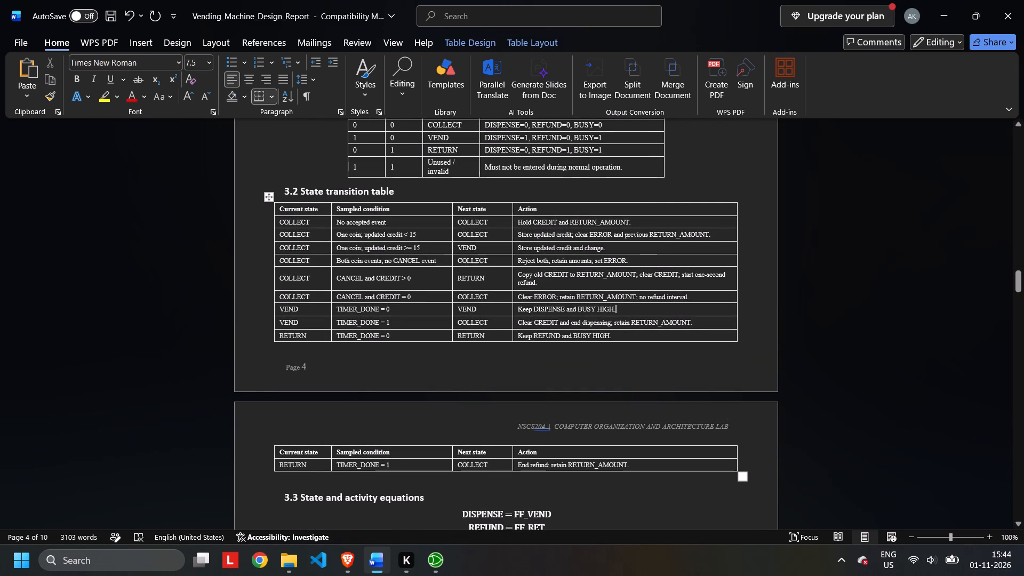
Set the font size of the state transition table rows on page 4, including the header row, to 11.
{"action": "left_click_drag", "start_coordinate": [278, 209], "coordinate": [630, 344]}
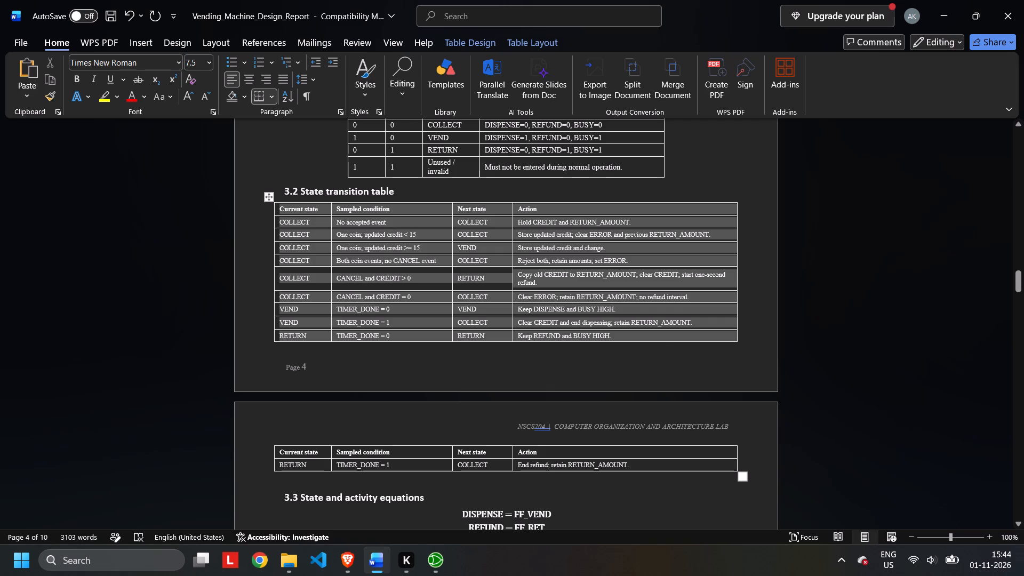
{"action": "left_click_drag", "start_coordinate": [630, 344], "coordinate": [661, 337]}
{"action": "left_click", "coordinate": [745, 297]}
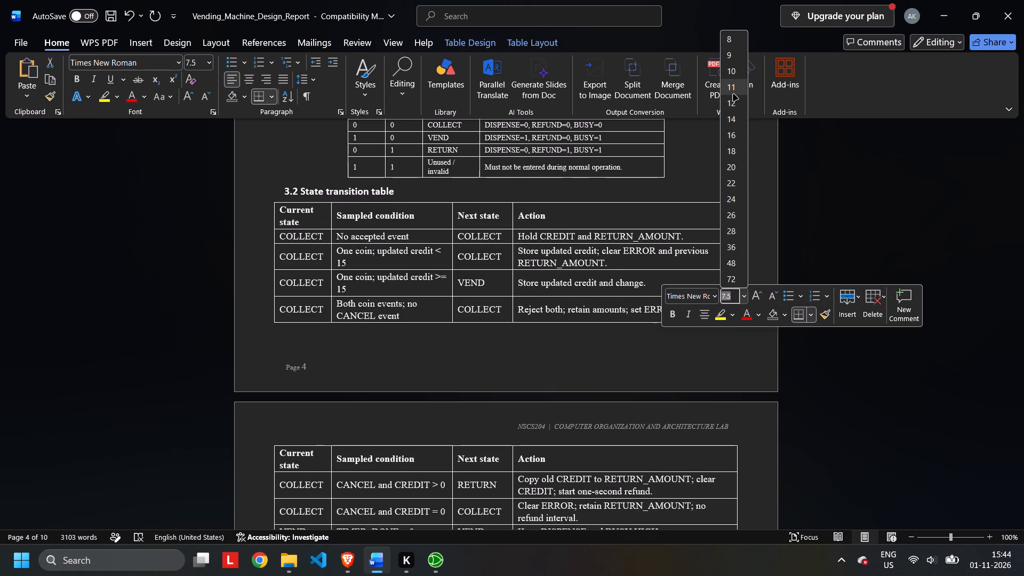
{"action": "left_click", "coordinate": [733, 94]}
{"action": "left_click", "coordinate": [660, 187]}
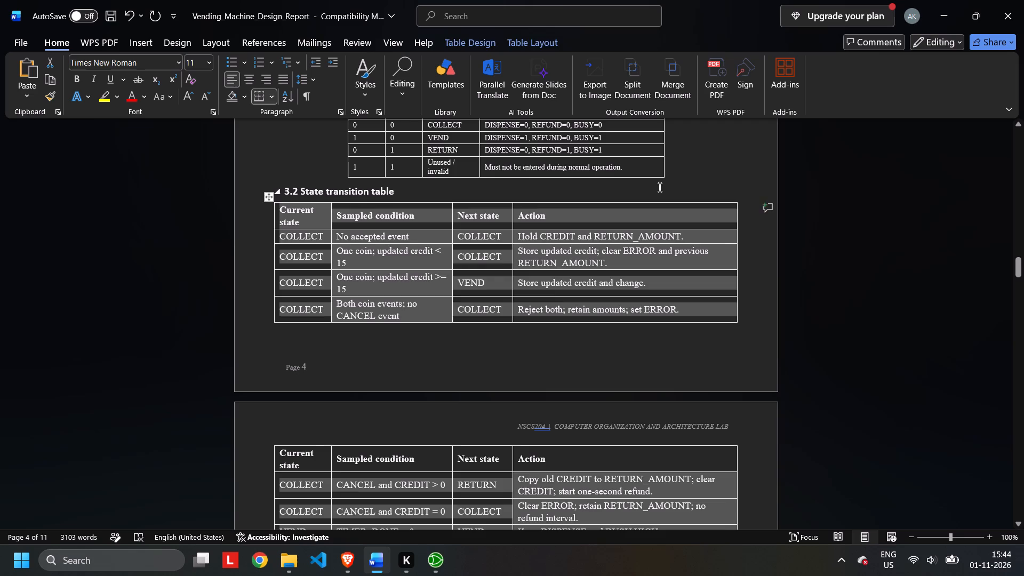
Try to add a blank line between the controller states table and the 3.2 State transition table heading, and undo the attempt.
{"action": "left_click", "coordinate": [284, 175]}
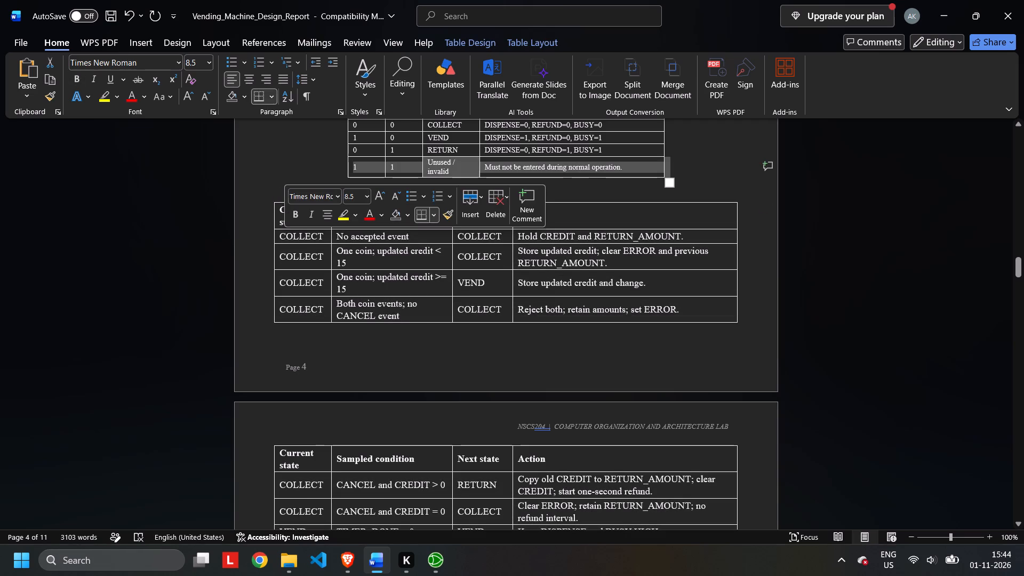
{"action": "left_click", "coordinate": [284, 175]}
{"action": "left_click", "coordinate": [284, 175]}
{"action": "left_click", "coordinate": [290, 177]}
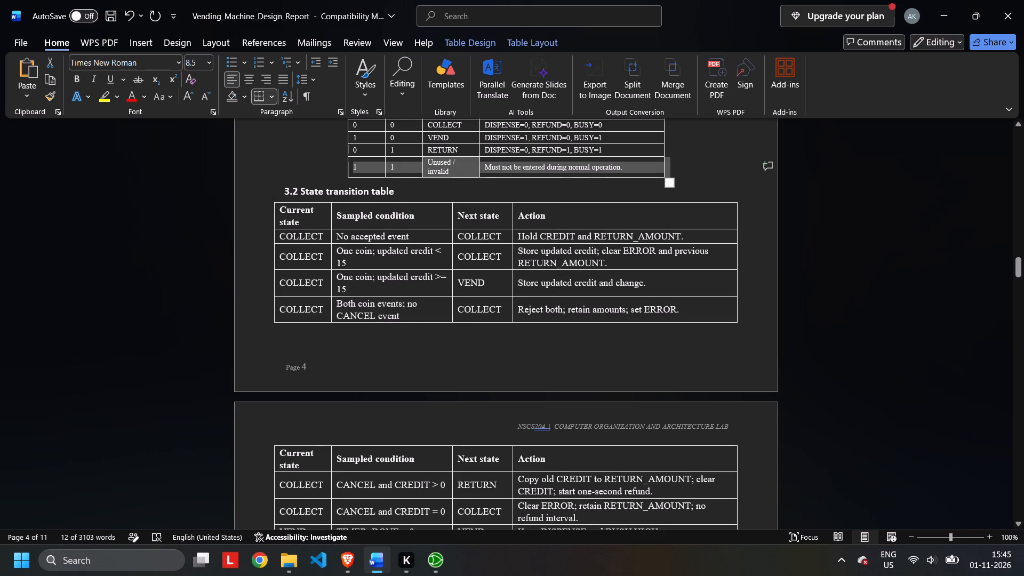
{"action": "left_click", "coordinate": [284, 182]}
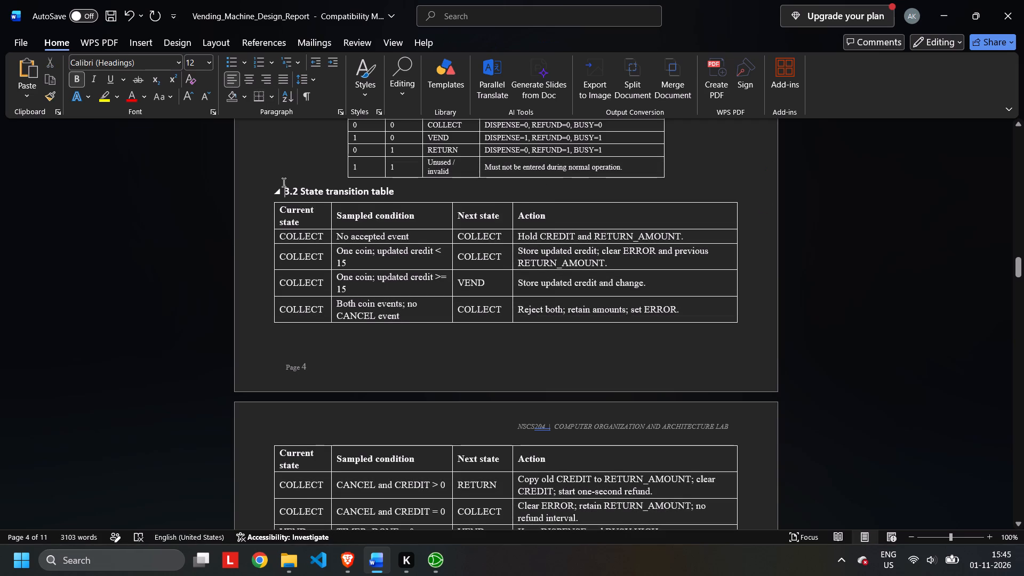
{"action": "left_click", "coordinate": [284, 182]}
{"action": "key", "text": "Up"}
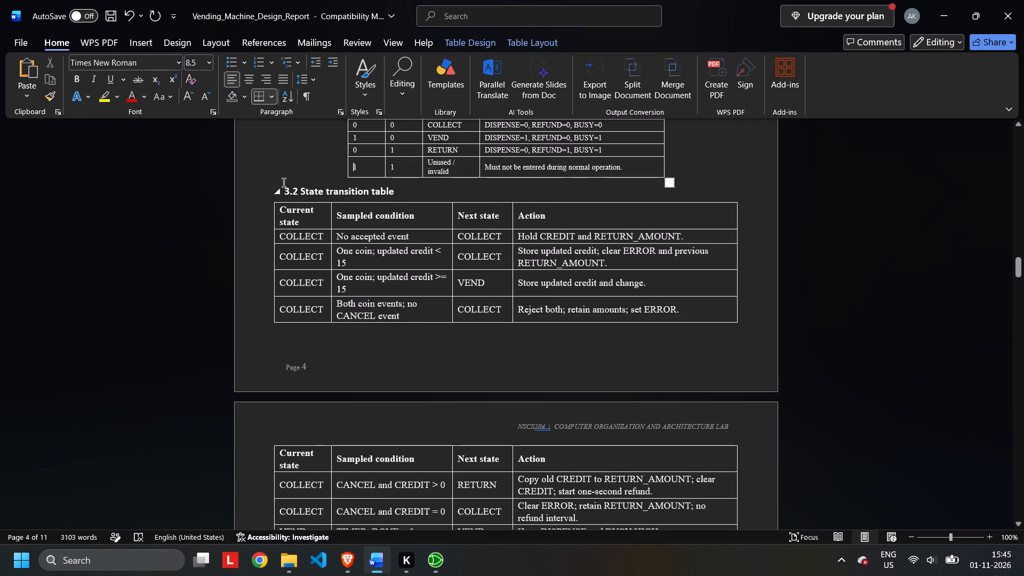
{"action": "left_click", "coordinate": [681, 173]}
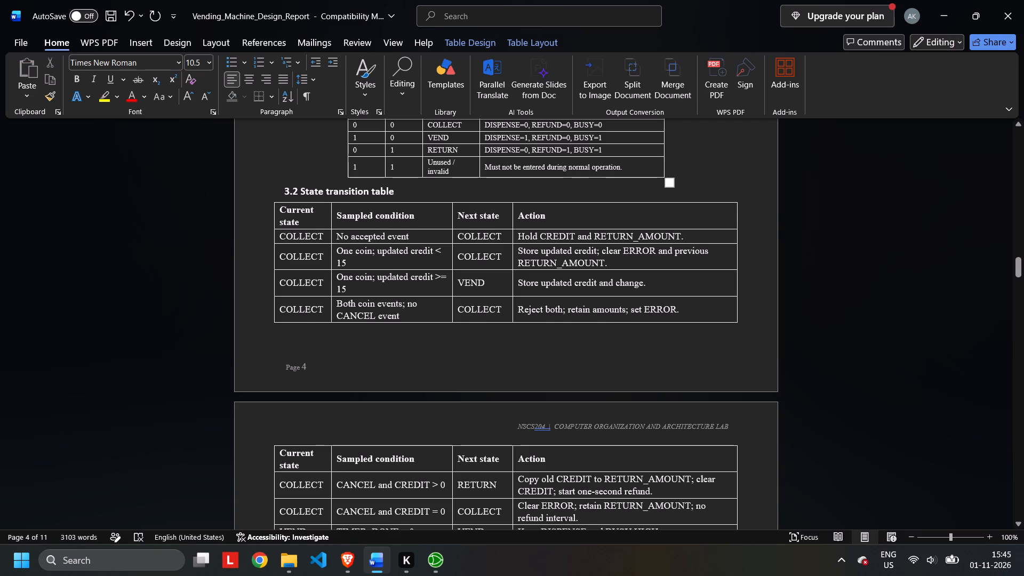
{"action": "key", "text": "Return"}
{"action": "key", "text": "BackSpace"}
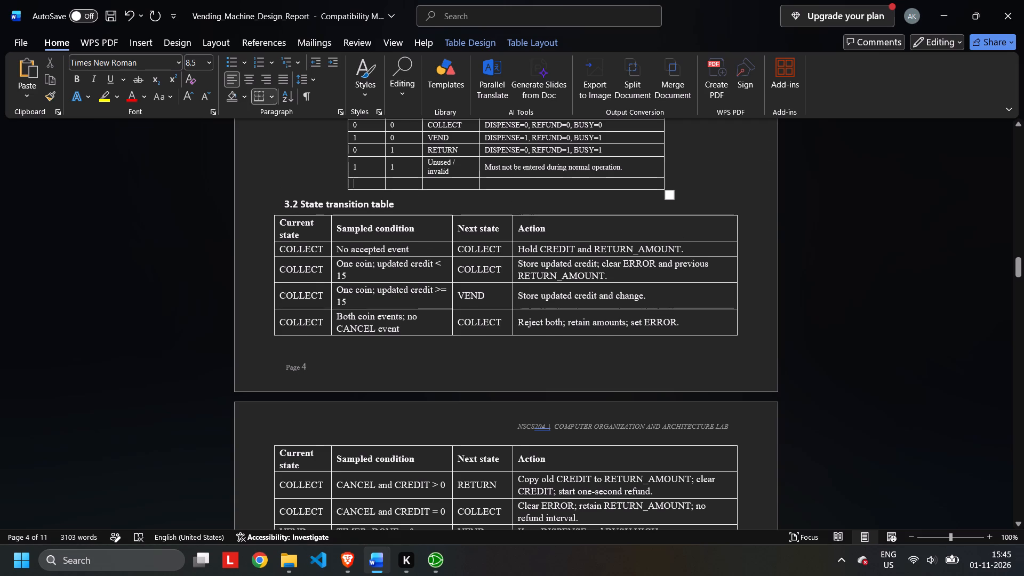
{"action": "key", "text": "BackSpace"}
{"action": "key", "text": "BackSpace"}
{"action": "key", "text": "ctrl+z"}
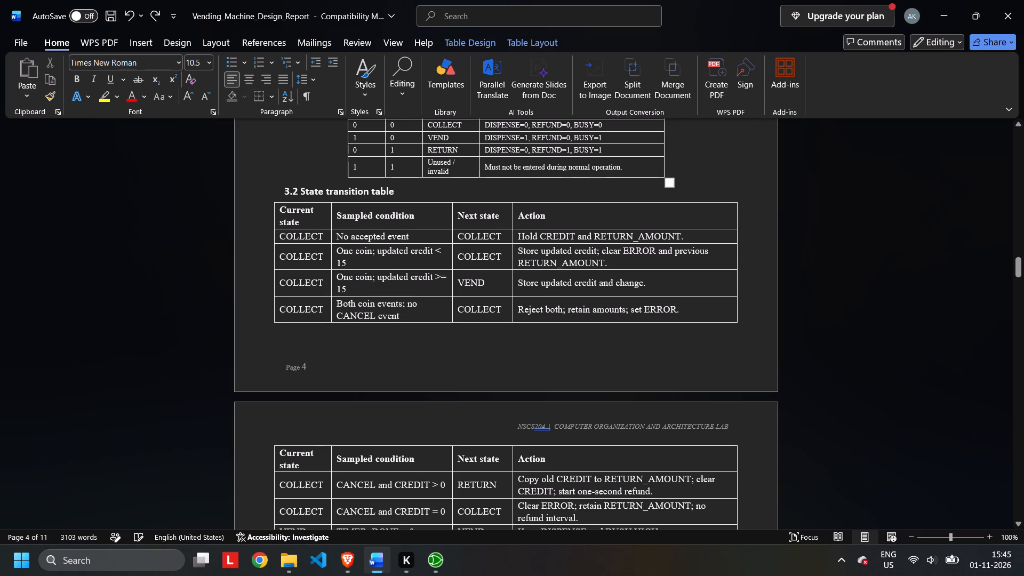
Insert nine blank lines below the 3.2 State transition table heading so that its table starts on page 5.
{"action": "key", "text": "Down"}
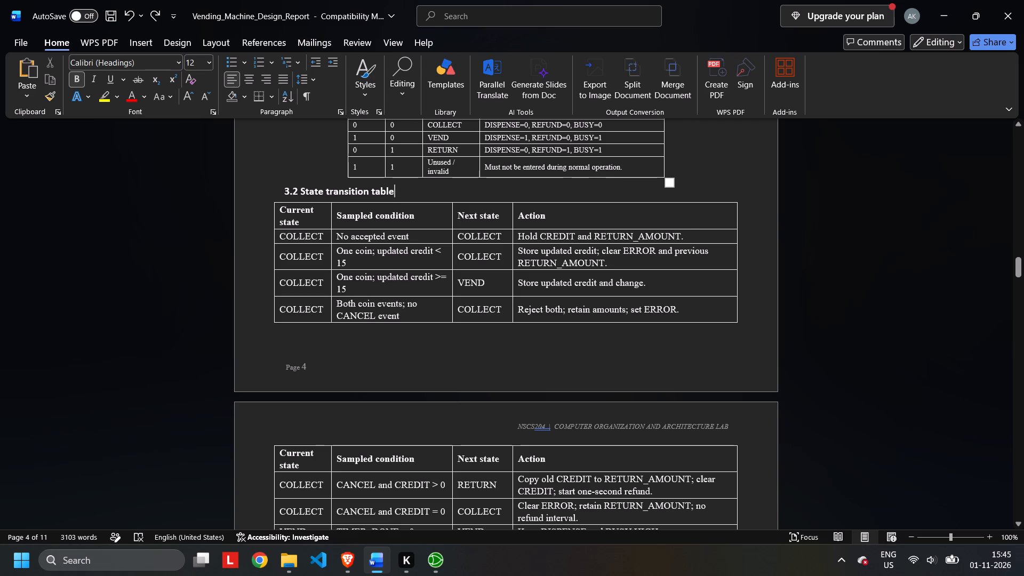
{"action": "key", "text": "Return"}
{"action": "key", "text": "Return"}
{"action": "key", "text": "Return"}
{"action": "key", "text": "Return"}
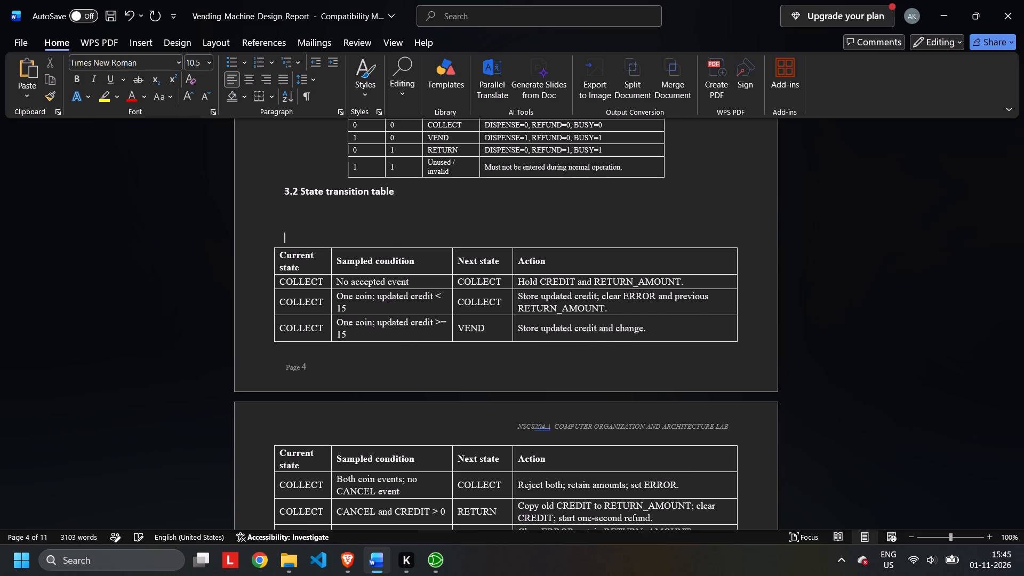
{"action": "key", "text": "Return"}
{"action": "key", "text": "Return"}
{"action": "key", "text": "Return"}
{"action": "key", "text": "Return"}
{"action": "key", "text": "Return"}
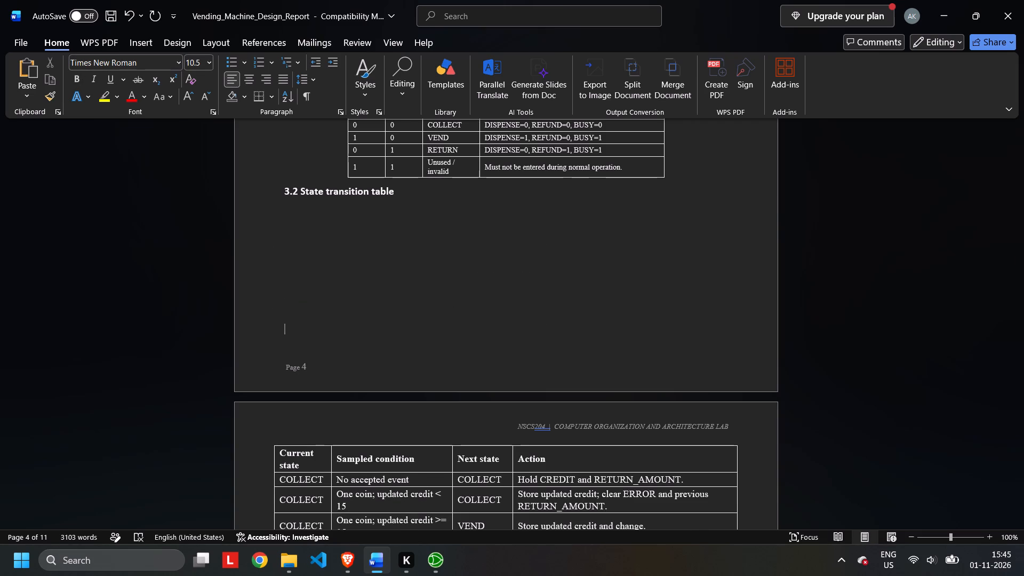
Insert enough blank lines above the 3.2 State transition table heading to move it to the top of page 5.
{"action": "key", "text": "Up"}
{"action": "key", "text": "Up"}
{"action": "key", "text": "Up"}
{"action": "key", "text": "Up"}
{"action": "key", "text": "Up"}
{"action": "key", "text": "Up"}
{"action": "key", "text": "Up"}
{"action": "key", "text": "Up"}
{"action": "key", "text": "Up"}
{"action": "key", "text": "Return"}
{"action": "key", "text": "Return"}
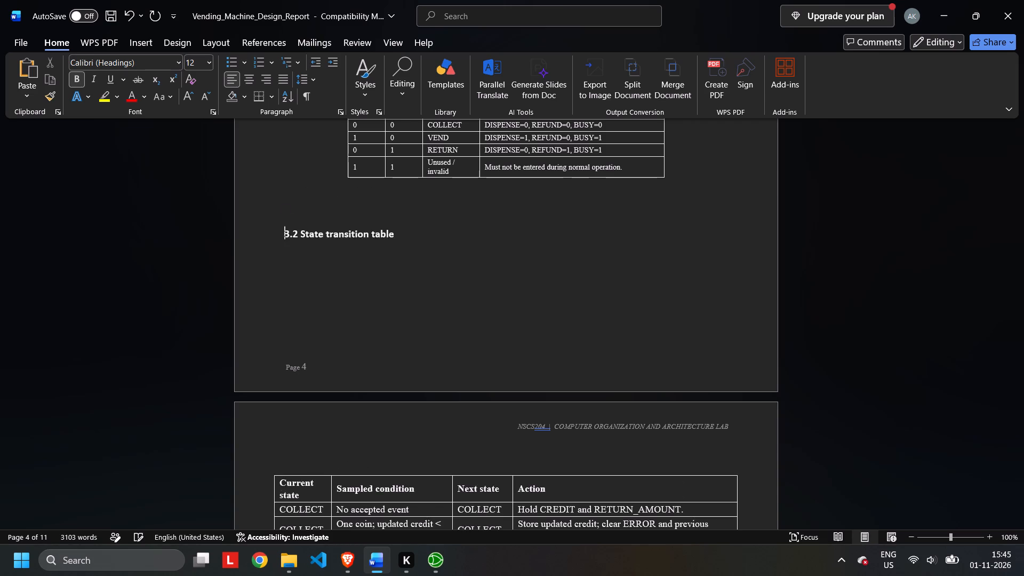
{"action": "key", "text": "Return"}
{"action": "key", "text": "Return"}
{"action": "key", "text": "Return"}
{"action": "key", "text": "Return"}
{"action": "key", "text": "Return"}
{"action": "key", "text": "Return"}
{"action": "key", "text": "Return"}
{"action": "key", "text": "BackSpace"}
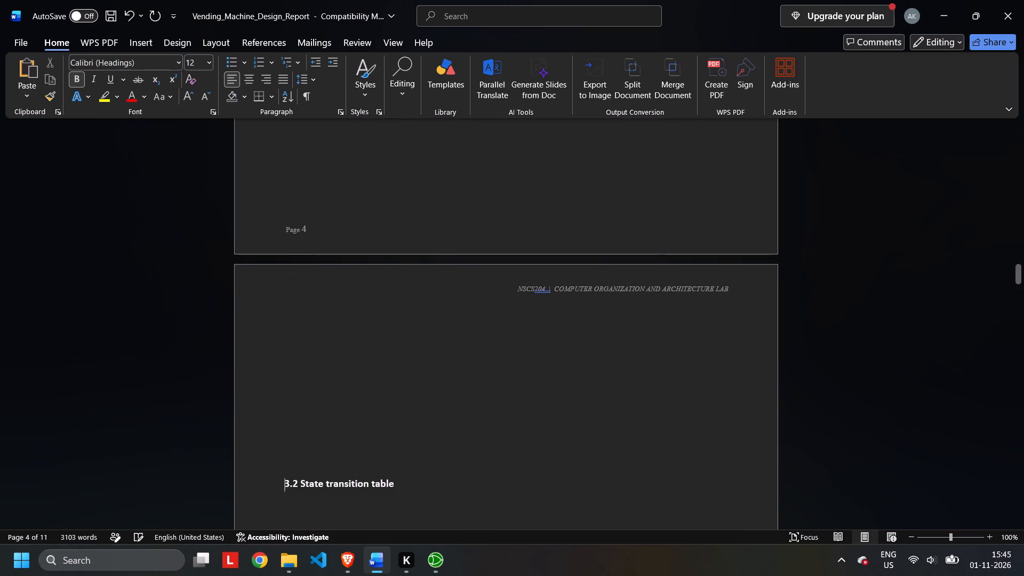
{"action": "key", "text": "BackSpace"}
{"action": "key", "text": "BackSpace"}
{"action": "key", "text": "BackSpace"}
{"action": "key", "text": "Return"}
{"action": "key", "text": "Return"}
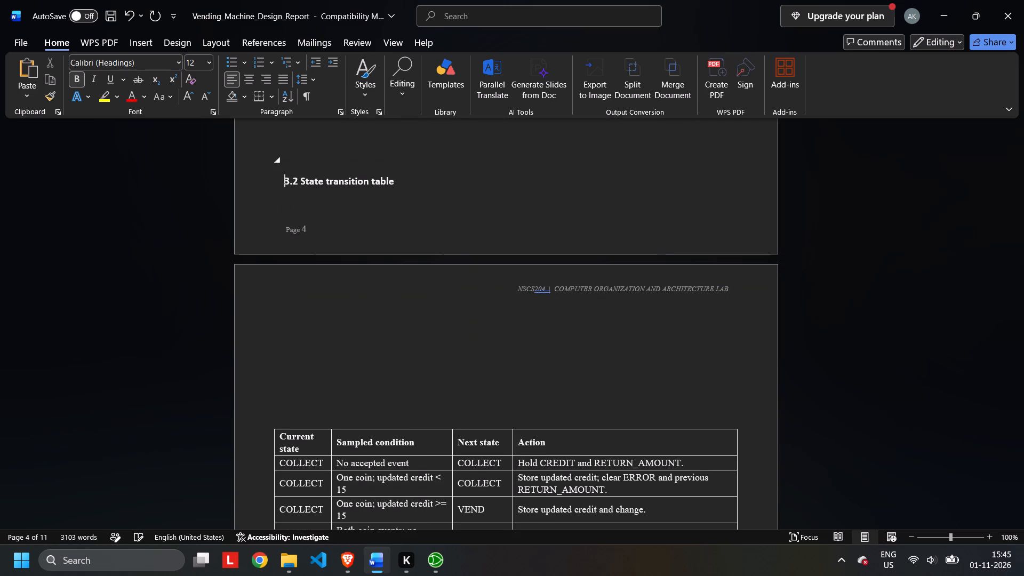
{"action": "scroll", "coordinate": [663, 170], "scroll_direction": "down", "scroll_amount": 1}
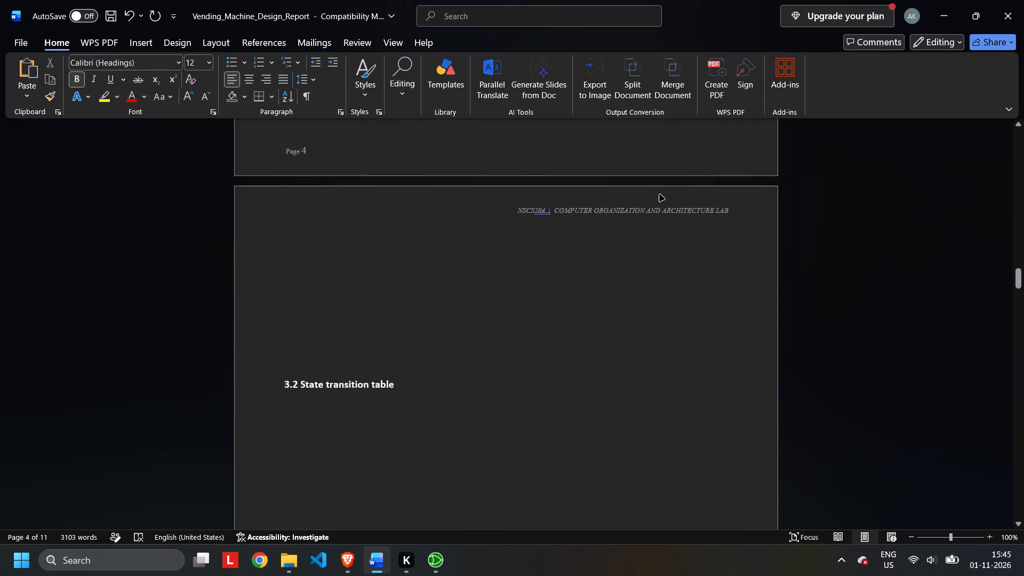
{"action": "key", "text": "BackSpace"}
{"action": "scroll", "coordinate": [660, 195], "scroll_direction": "up", "scroll_amount": 1}
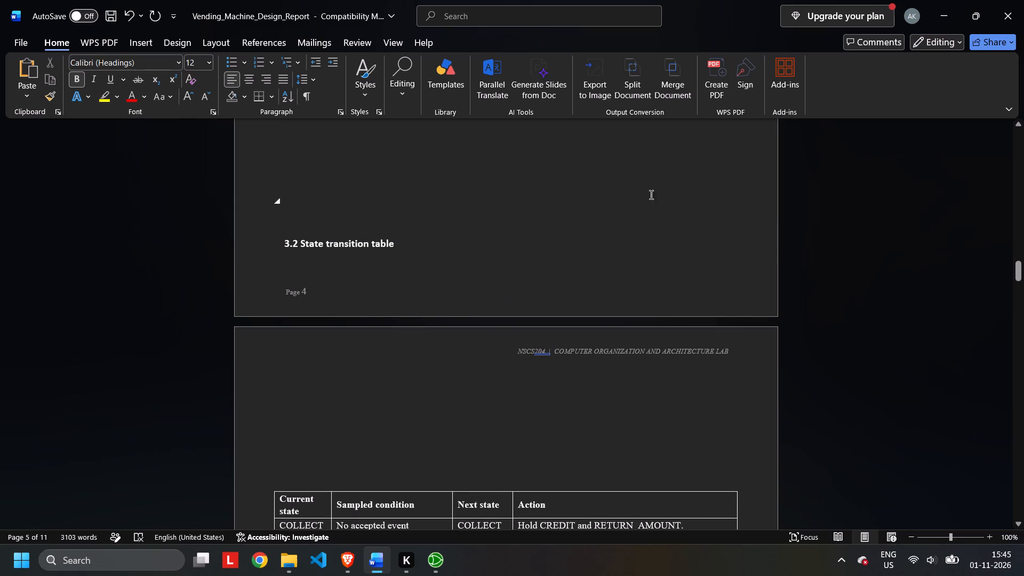
{"action": "left_click", "coordinate": [302, 216]}
{"action": "key", "text": "Return"}
Delete all the blank lines between the 3.2 State transition table heading and its table on page 5.
{"action": "scroll", "coordinate": [302, 216], "scroll_direction": "down", "scroll_amount": 4}
{"action": "scroll", "coordinate": [301, 227], "scroll_direction": "up", "scroll_amount": 1}
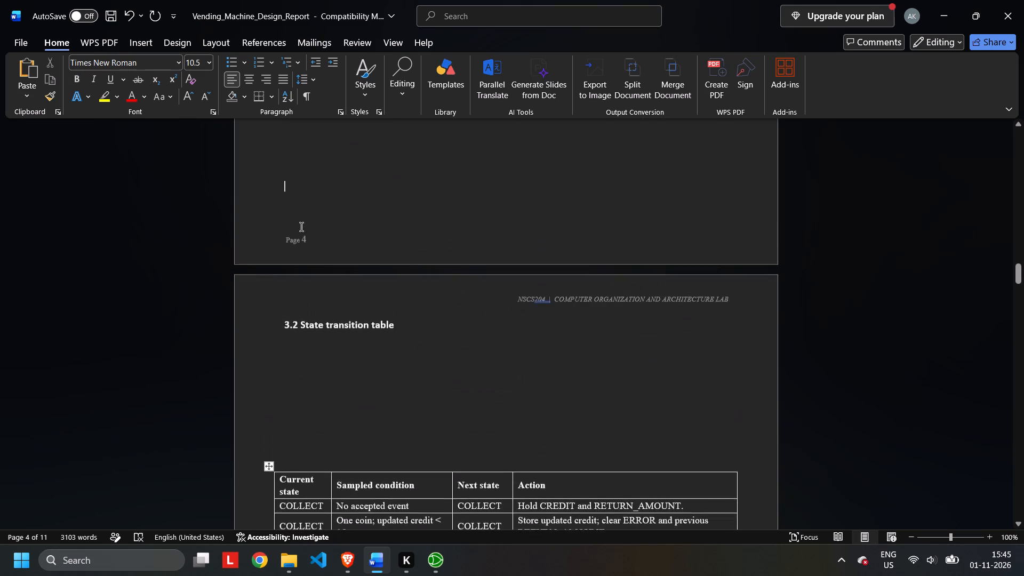
{"action": "scroll", "coordinate": [301, 227], "scroll_direction": "up", "scroll_amount": 1}
{"action": "scroll", "coordinate": [301, 227], "scroll_direction": "down", "scroll_amount": 1}
{"action": "left_click", "coordinate": [275, 298]}
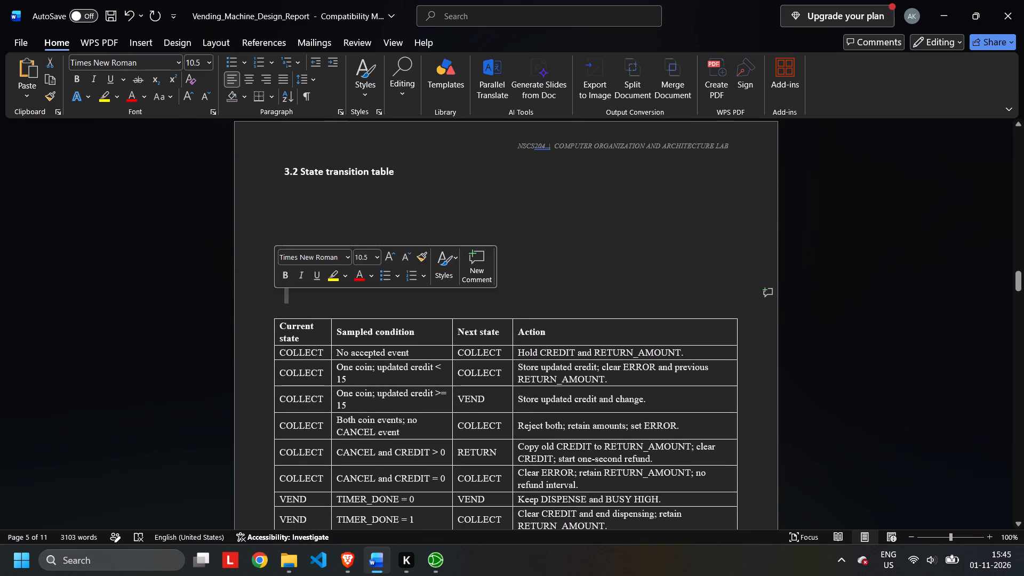
{"action": "left_click", "coordinate": [275, 303]}
{"action": "key", "text": "BackSpace"}
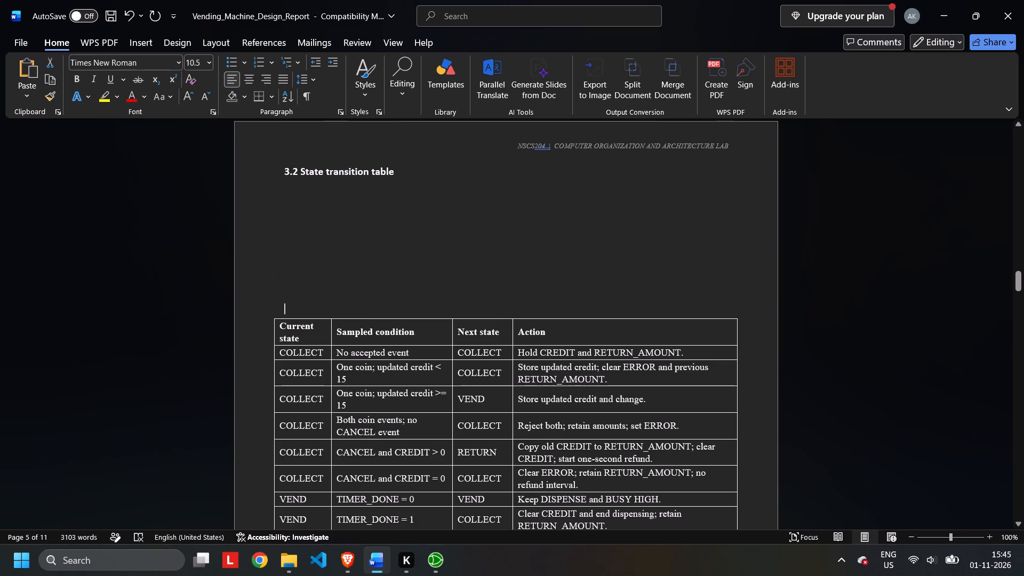
{"action": "key", "text": "BackSpace"}
{"action": "key", "text": "BackSpace"}
{"action": "key", "text": "BackSpace"}
{"action": "key", "text": "BackSpace"}
{"action": "key", "text": "BackSpace"}
{"action": "key", "text": "BackSpace"}
{"action": "key", "text": "BackSpace"}
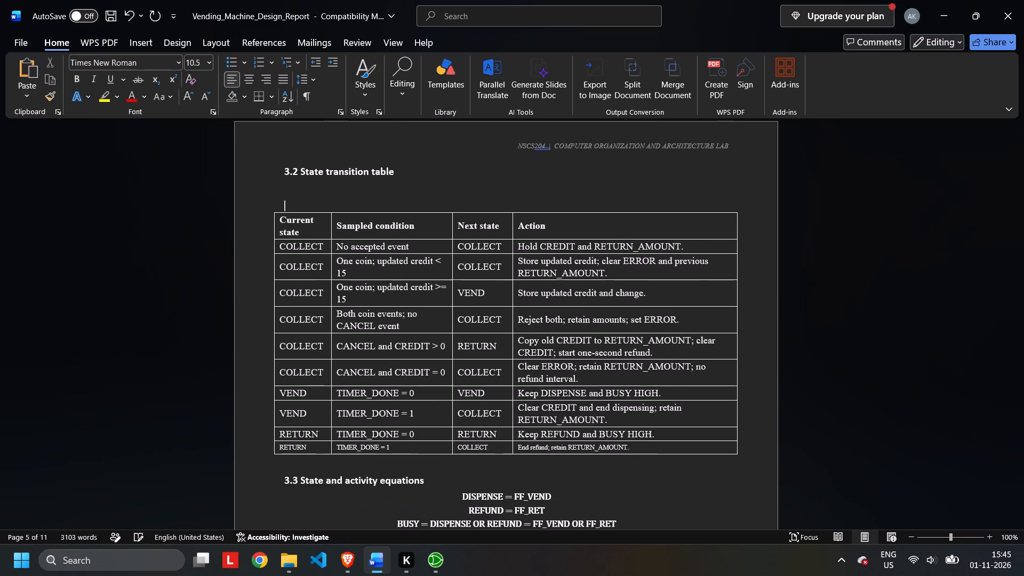
{"action": "key", "text": "BackSpace"}
{"action": "key", "text": "BackSpace"}
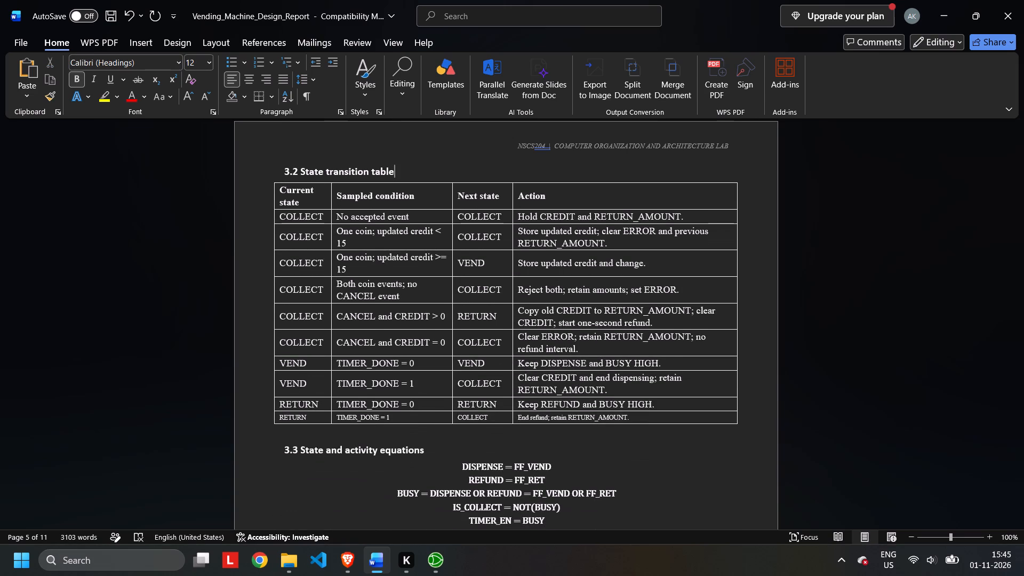
Review the text, equations and datapath figure in sections 3.3 to 3.5 and the pages that follow.
{"action": "scroll", "coordinate": [268, 296], "scroll_direction": "down", "scroll_amount": 1}
{"action": "scroll", "coordinate": [477, 321], "scroll_direction": "down", "scroll_amount": 1}
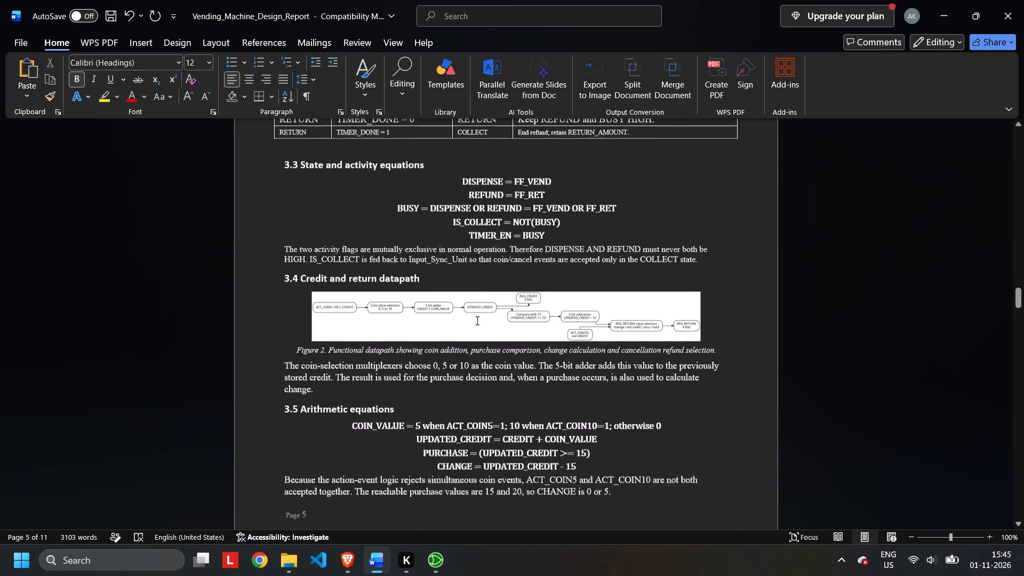
{"action": "scroll", "coordinate": [477, 321], "scroll_direction": "down", "scroll_amount": 1}
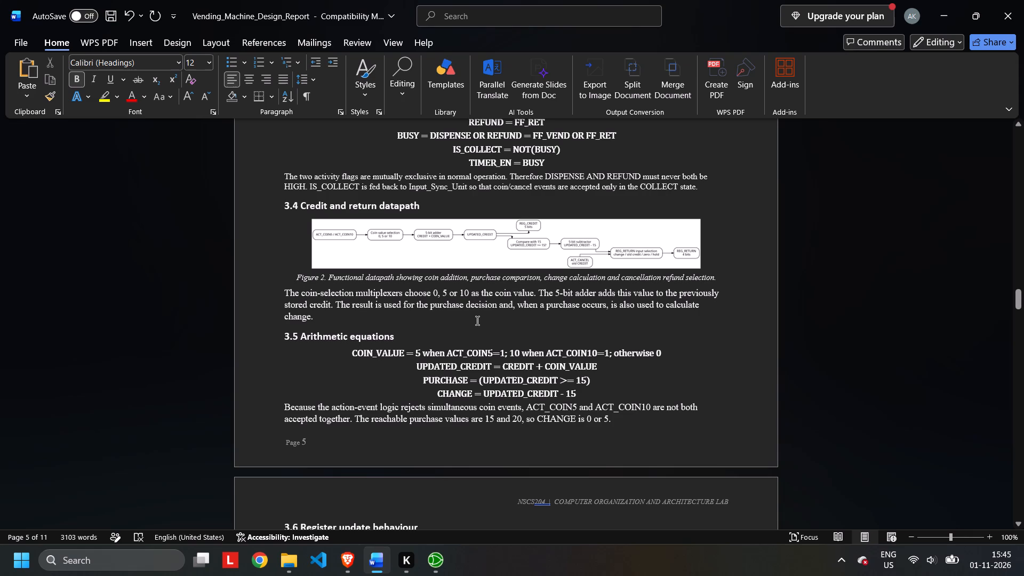
{"action": "scroll", "coordinate": [477, 321], "scroll_direction": "down", "scroll_amount": 10}
{"action": "scroll", "coordinate": [477, 321], "scroll_direction": "up", "scroll_amount": 2}
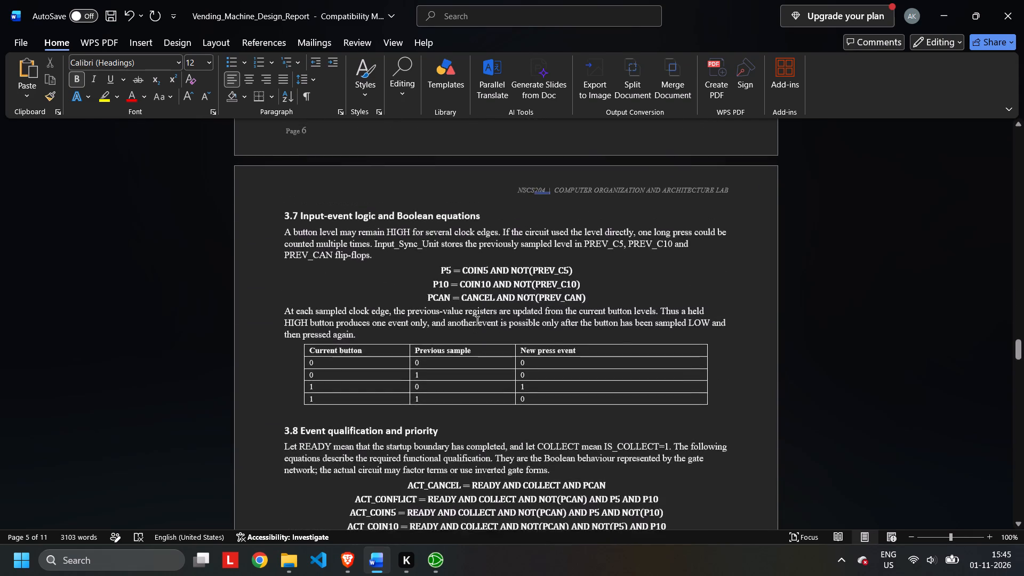
{"action": "scroll", "coordinate": [477, 321], "scroll_direction": "up", "scroll_amount": 8}
{"action": "scroll", "coordinate": [477, 321], "scroll_direction": "down", "scroll_amount": 4}
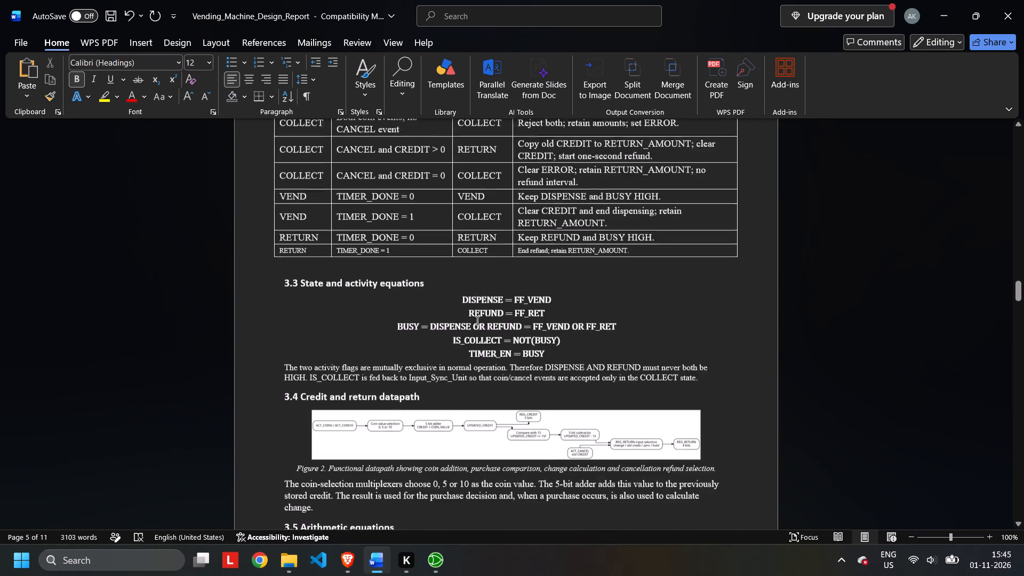
{"action": "scroll", "coordinate": [477, 321], "scroll_direction": "down", "scroll_amount": 1}
{"action": "scroll", "coordinate": [477, 321], "scroll_direction": "right", "scroll_amount": 1}
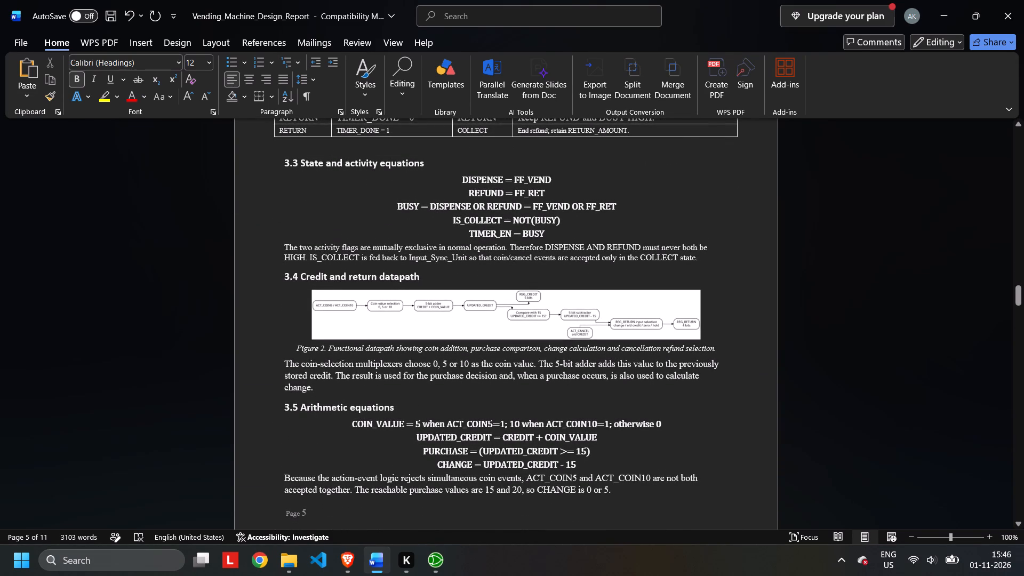
{"action": "scroll", "coordinate": [467, 310], "scroll_direction": "up", "scroll_amount": 3, "text": "ctrl"}
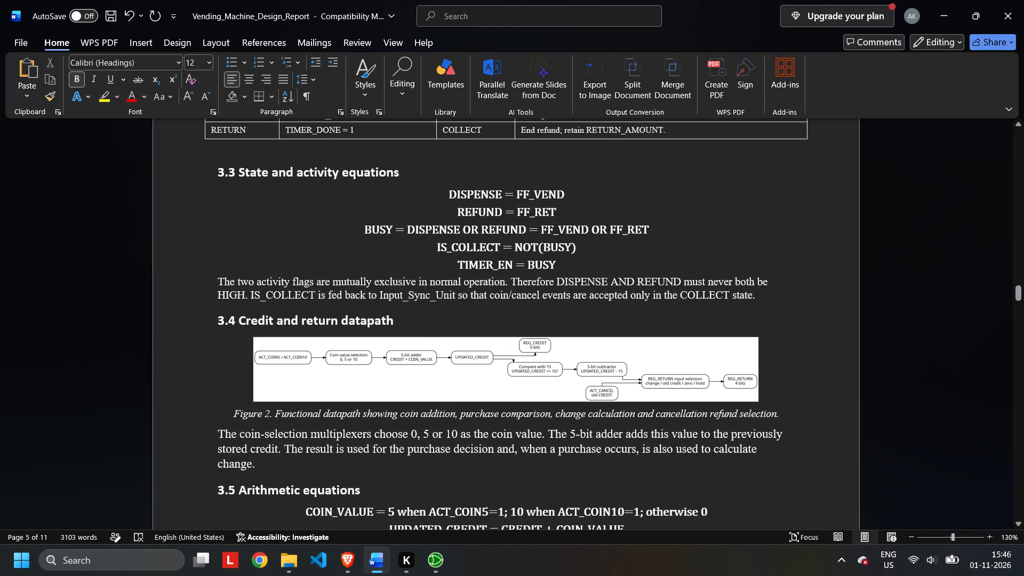
{"action": "scroll", "coordinate": [411, 343], "scroll_direction": "up", "scroll_amount": 3, "text": "ctrl"}
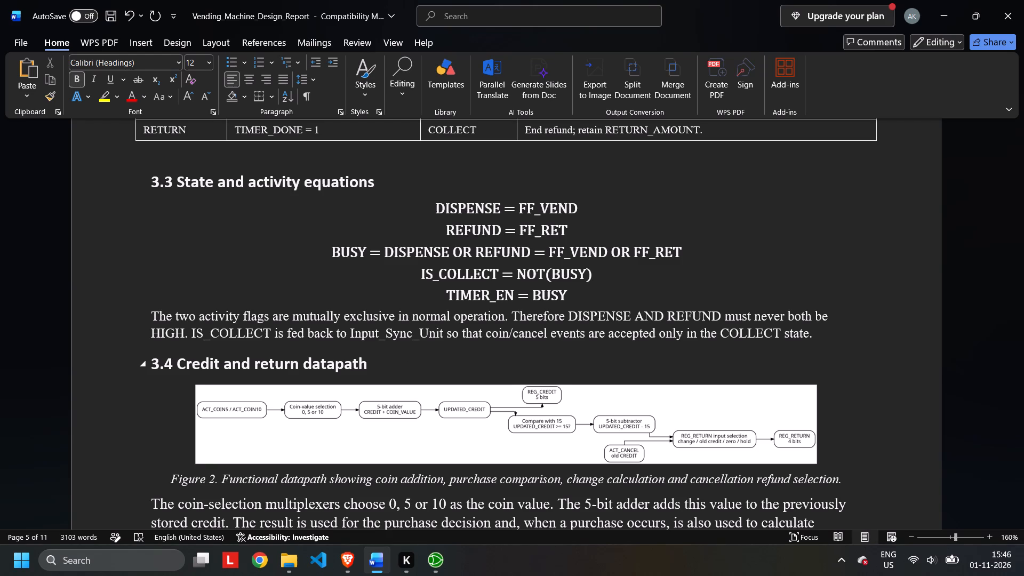
{"action": "scroll", "coordinate": [414, 381], "scroll_direction": "down", "scroll_amount": 1}
{"action": "scroll", "coordinate": [414, 381], "scroll_direction": "down", "scroll_amount": 6, "text": "ctrl"}
{"action": "scroll", "coordinate": [414, 381], "scroll_direction": "up", "scroll_amount": 7}
{"action": "scroll", "coordinate": [414, 381], "scroll_direction": "down", "scroll_amount": 1}
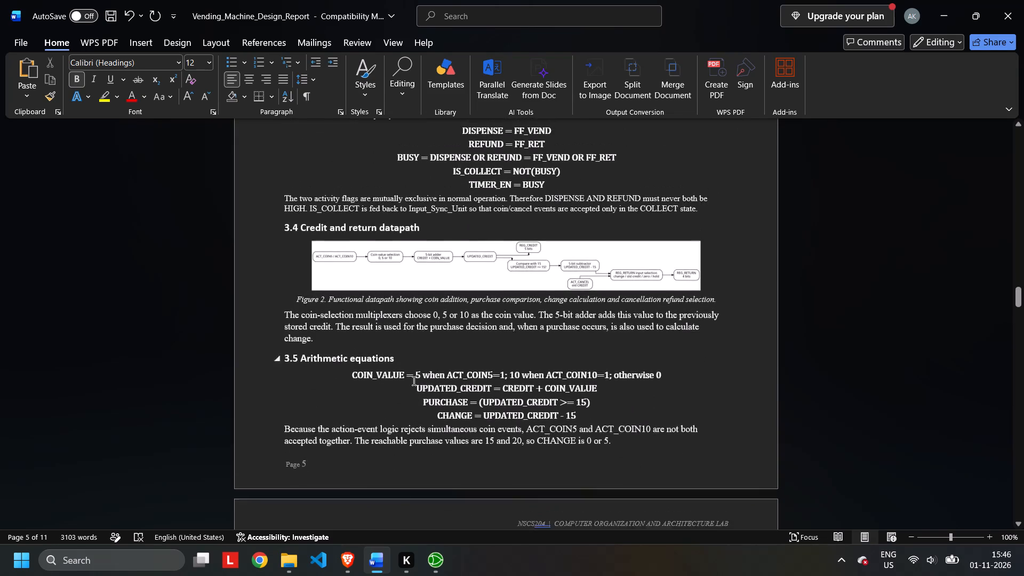
{"action": "scroll", "coordinate": [414, 381], "scroll_direction": "down", "scroll_amount": 1}
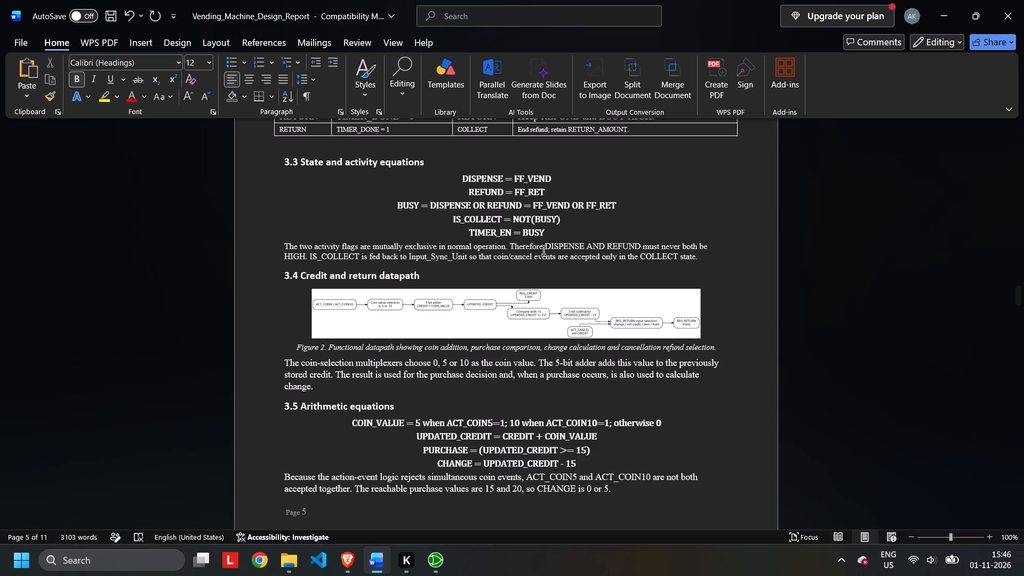
Delete the text from "The two activity flags" through "Therefore" in section 3.3, so the paragraph starts with "DISPENSE AND REFUND".
{"action": "left_click", "coordinate": [543, 250]}
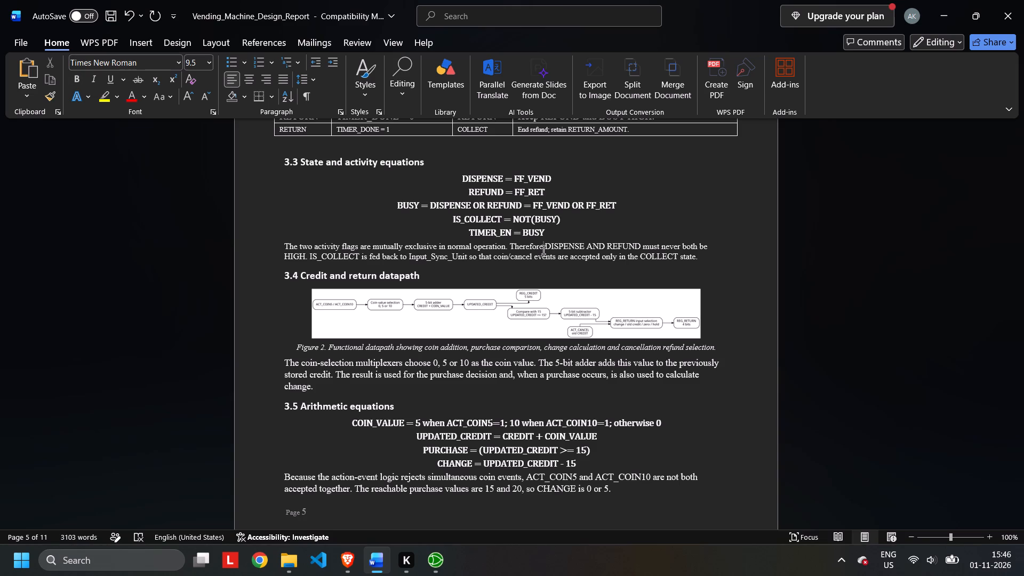
{"action": "key", "text": "BackSpace"}
{"action": "key", "text": "BackSpace"}
{"action": "key", "text": "BackSpace"}
{"action": "key", "text": "BackSpace"}
{"action": "key", "text": "BackSpace"}
{"action": "key", "text": "BackSpace"}
{"action": "key", "text": "BackSpace"}
{"action": "key", "text": "BackSpace"}
{"action": "key", "text": "BackSpace"}
{"action": "key", "text": "BackSpace"}
{"action": "key", "text": "BackSpace"}
{"action": "key", "text": "BackSpace"}
{"action": "key", "text": "BackSpace"}
{"action": "key", "text": "BackSpace"}
{"action": "key", "text": "BackSpace"}
{"action": "key", "text": "BackSpace"}
{"action": "key", "text": "BackSpace"}
{"action": "key", "text": "BackSpace"}
{"action": "key", "text": "BackSpace"}
{"action": "key", "text": "BackSpace"}
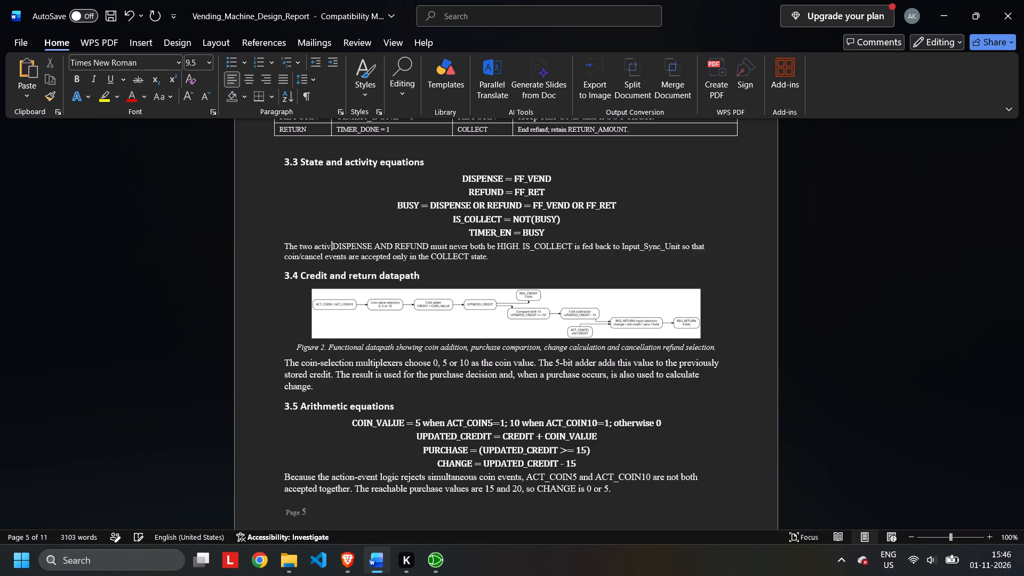
{"action": "key", "text": "BackSpace"}
{"action": "key", "text": "BackSpace"}
{"action": "key", "text": "Return"}
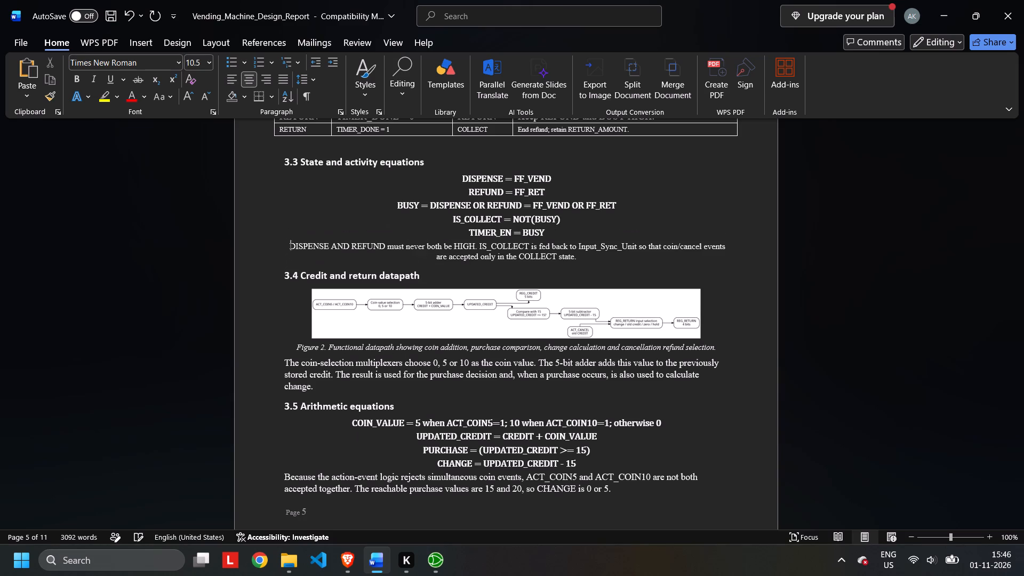
Split the section 3.3 paragraph after "must never both be HIGH." so the IS_COLLECT sentence starts on its own line.
{"action": "key", "text": "Right"}
{"action": "key", "text": "Right"}
{"action": "key", "text": "Right"}
{"action": "key", "text": "Right"}
{"action": "key", "text": "Right"}
{"action": "key", "text": "Right"}
{"action": "key", "text": "Right"}
{"action": "key", "text": "Right"}
{"action": "key", "text": "Right"}
{"action": "key", "text": "Right"}
{"action": "key", "text": "Right"}
{"action": "key", "text": "Right"}
{"action": "key", "text": "Right"}
{"action": "key", "text": "Right"}
{"action": "key", "text": "Right"}
{"action": "key", "text": "Right"}
{"action": "key", "text": "Right"}
{"action": "key", "text": "Right"}
{"action": "key", "text": "Right"}
{"action": "key", "text": "Right"}
{"action": "key", "text": "Left"}
{"action": "key", "text": "Left"}
{"action": "key", "text": "Left"}
{"action": "key", "text": "Right"}
{"action": "key", "text": "Right"}
{"action": "key", "text": "Right"}
{"action": "key", "text": "Right"}
{"action": "key", "text": "Right"}
{"action": "key", "text": "Right"}
{"action": "key", "text": "Right"}
{"action": "key", "text": "Right"}
{"action": "key", "text": "Right"}
{"action": "key", "text": "Right"}
{"action": "key", "text": "Right"}
{"action": "key", "text": "Right"}
{"action": "key", "text": "Right"}
{"action": "key", "text": "Right"}
{"action": "key", "text": "Right"}
{"action": "key", "text": "Right"}
{"action": "key", "text": "Right"}
{"action": "key", "text": "Right"}
{"action": "key", "text": "Right"}
{"action": "key", "text": "Right"}
{"action": "key", "text": "Left"}
{"action": "key", "text": "Left"}
{"action": "key", "text": "Left"}
{"action": "key", "text": "Right"}
{"action": "key", "text": "Right"}
{"action": "key", "text": "Return"}
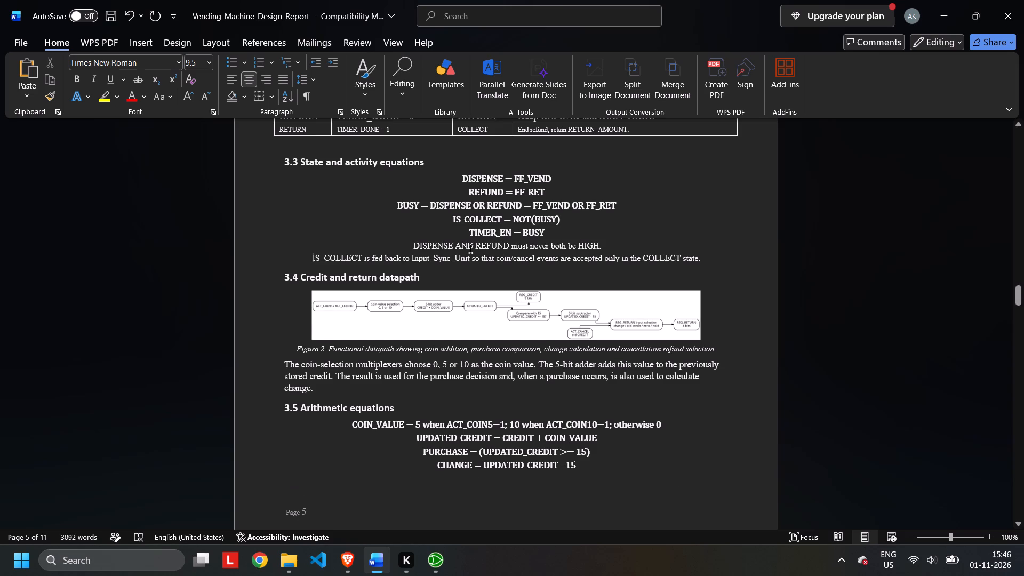
Left-align the five state and activity equations in section 3.3, from DISPENSE through TIMER_EN.
{"action": "left_click", "coordinate": [462, 175]}
{"action": "key", "text": "BackSpace"}
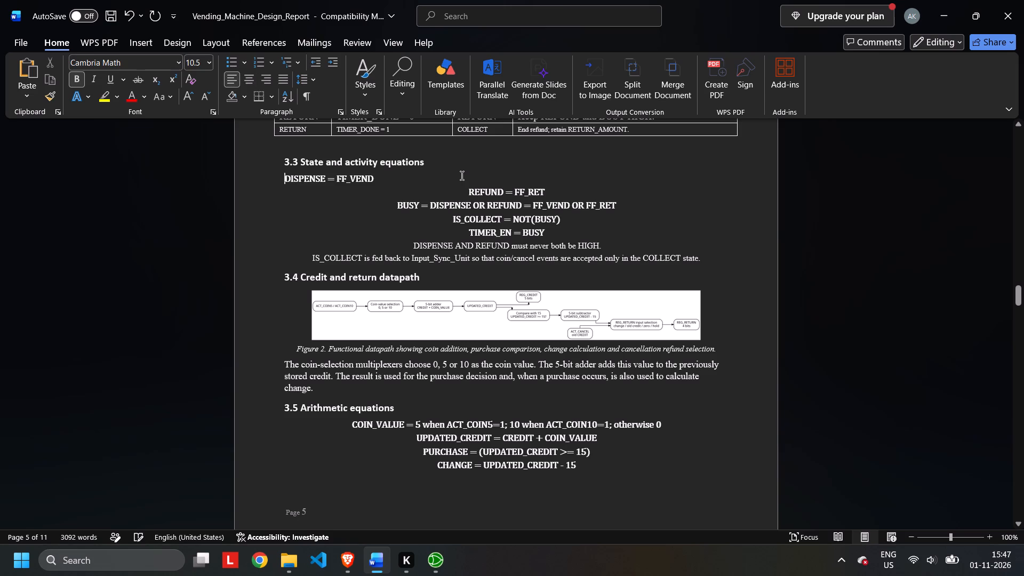
{"action": "key", "text": "Down"}
{"action": "key", "text": "BackSpace"}
{"action": "key", "text": "Down"}
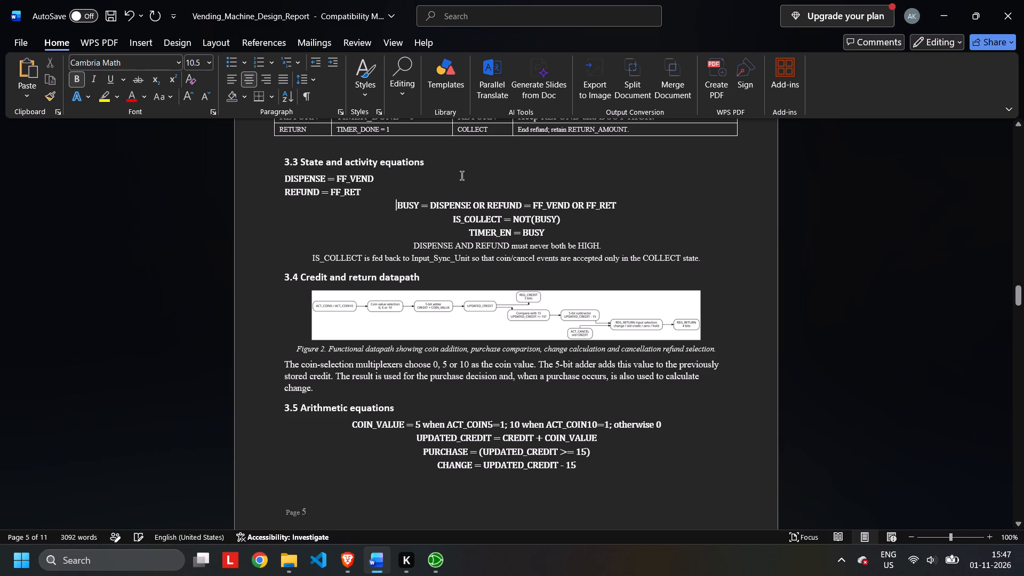
{"action": "key", "text": "BackSpace"}
{"action": "key", "text": "Down"}
{"action": "key", "text": "BackSpace"}
{"action": "key", "text": "Down"}
{"action": "key", "text": "BackSpace"}
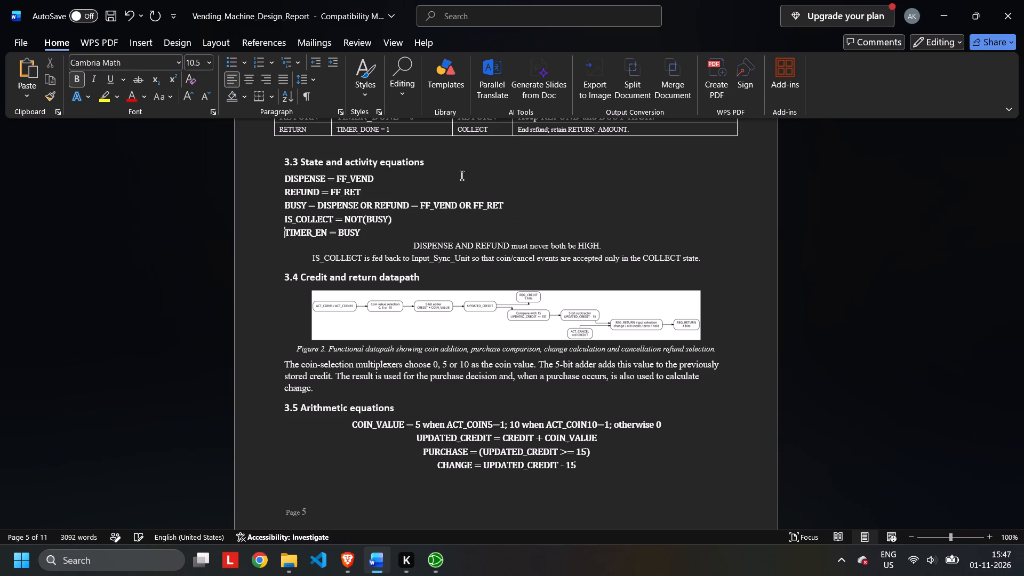
Left-align the two sentences below the 3.3 equations, adding a blank line above them and removing the leading space before DISPENSE.
{"action": "left_click", "coordinate": [410, 246]}
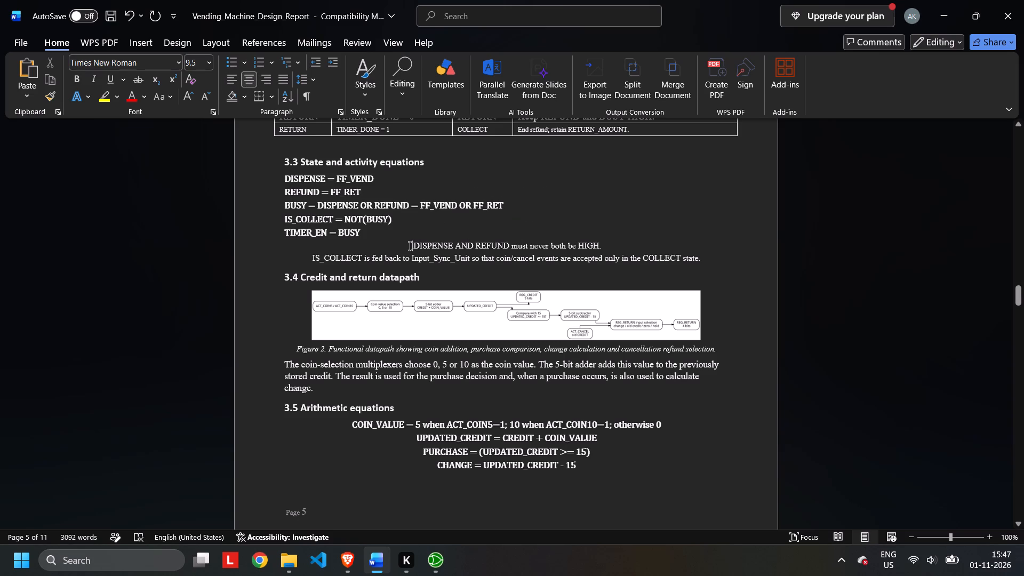
{"action": "key", "text": "BackSpace"}
{"action": "key", "text": "Return"}
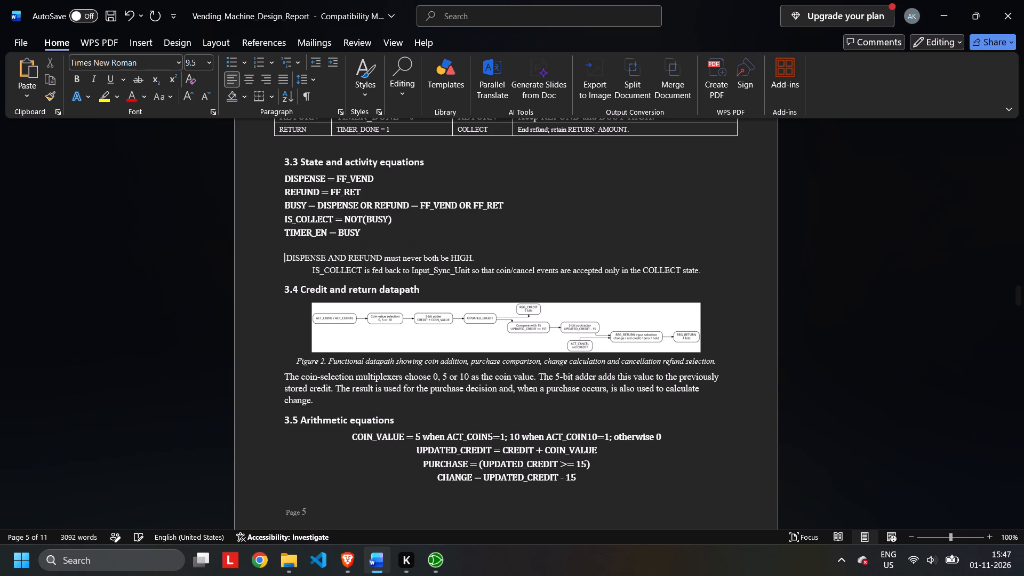
{"action": "key", "text": "Right"}
{"action": "key", "text": "BackSpace"}
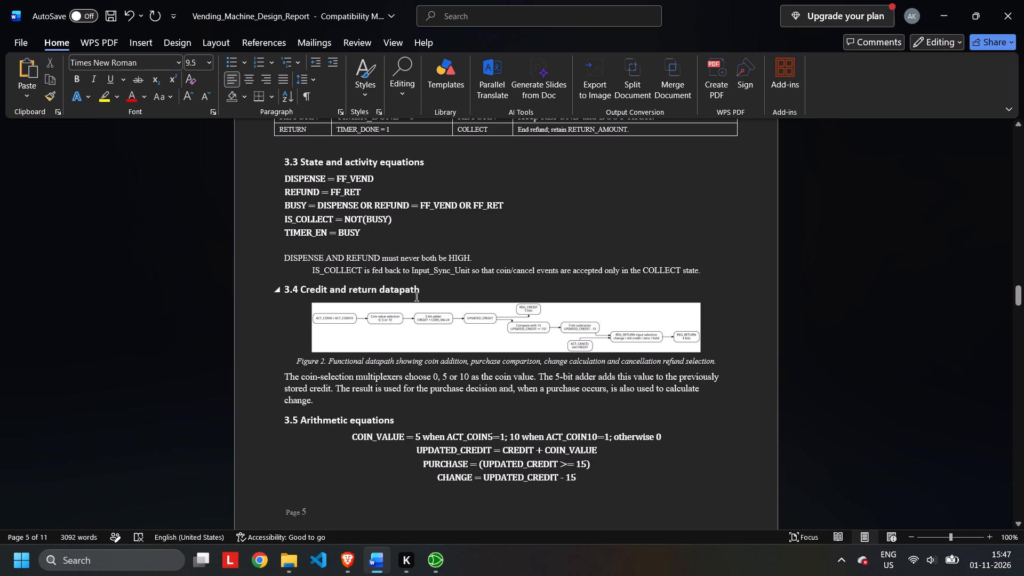
{"action": "left_click", "coordinate": [313, 273]}
{"action": "key", "text": "BackSpace"}
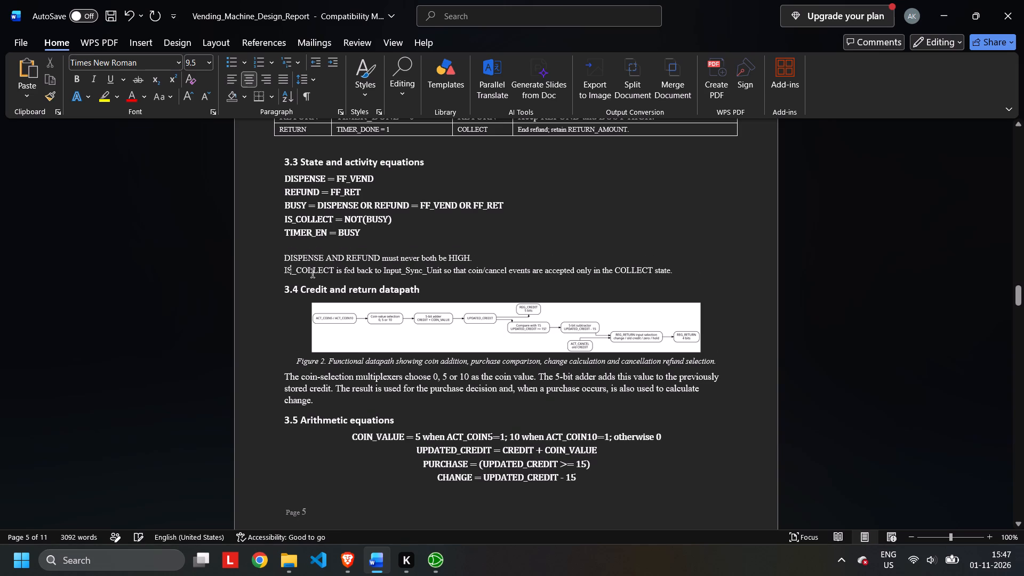
Left-align the four arithmetic equations in section 3.5, from COIN_VALUE through CHANGE.
{"action": "scroll", "coordinate": [313, 273], "scroll_direction": "right", "scroll_amount": 2}
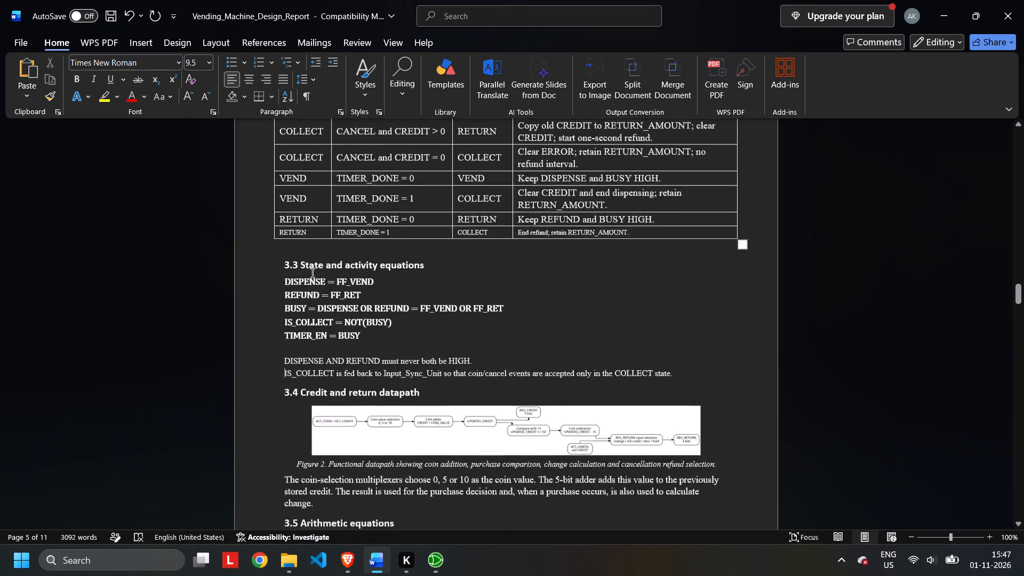
{"action": "scroll", "coordinate": [313, 273], "scroll_direction": "right", "scroll_amount": 2}
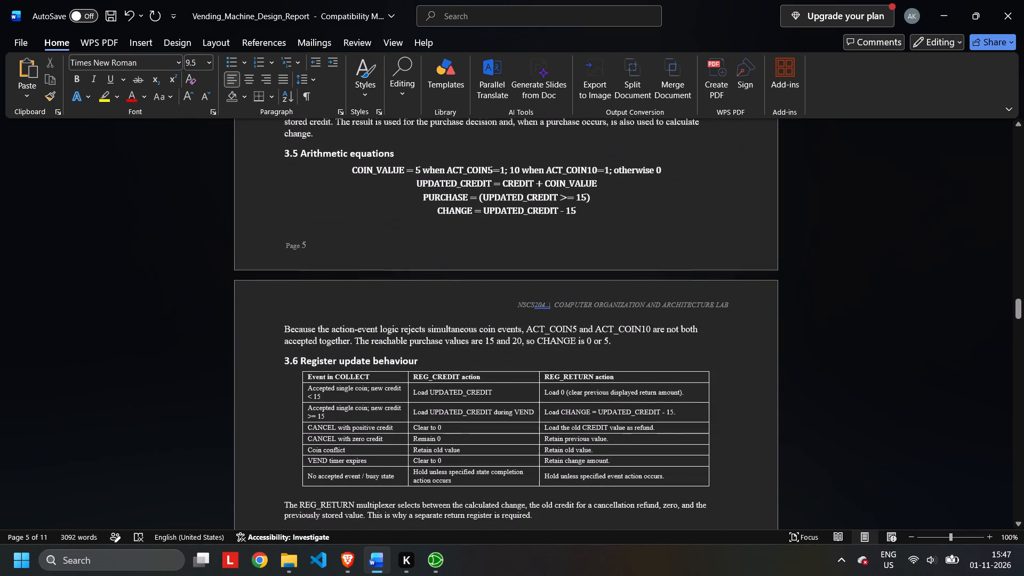
{"action": "scroll", "coordinate": [313, 273], "scroll_direction": "right", "scroll_amount": 2}
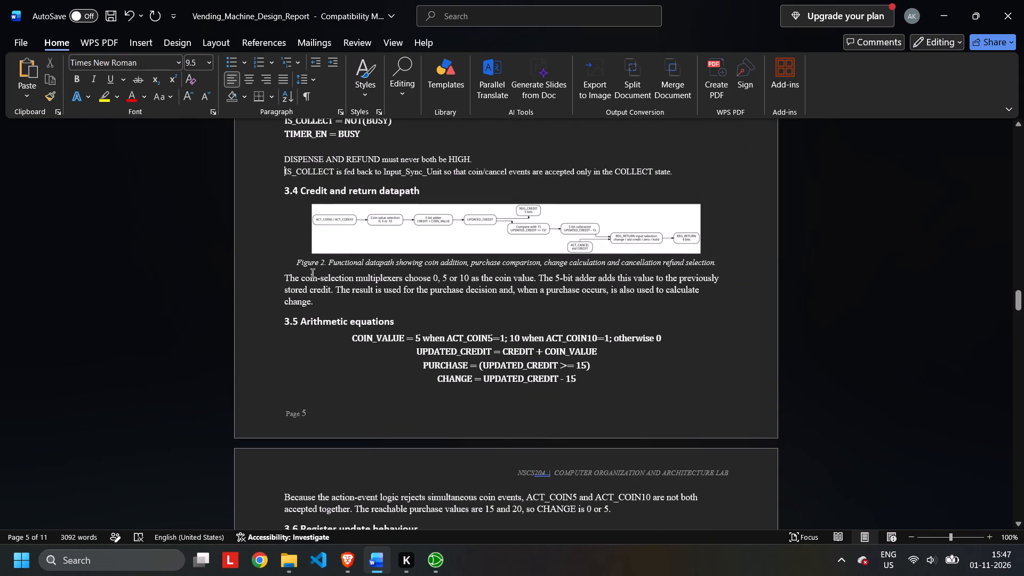
{"action": "left_click", "coordinate": [350, 341]}
{"action": "key", "text": "BackSpace"}
{"action": "key", "text": "Down"}
{"action": "key", "text": "BackSpace"}
{"action": "key", "text": "Down"}
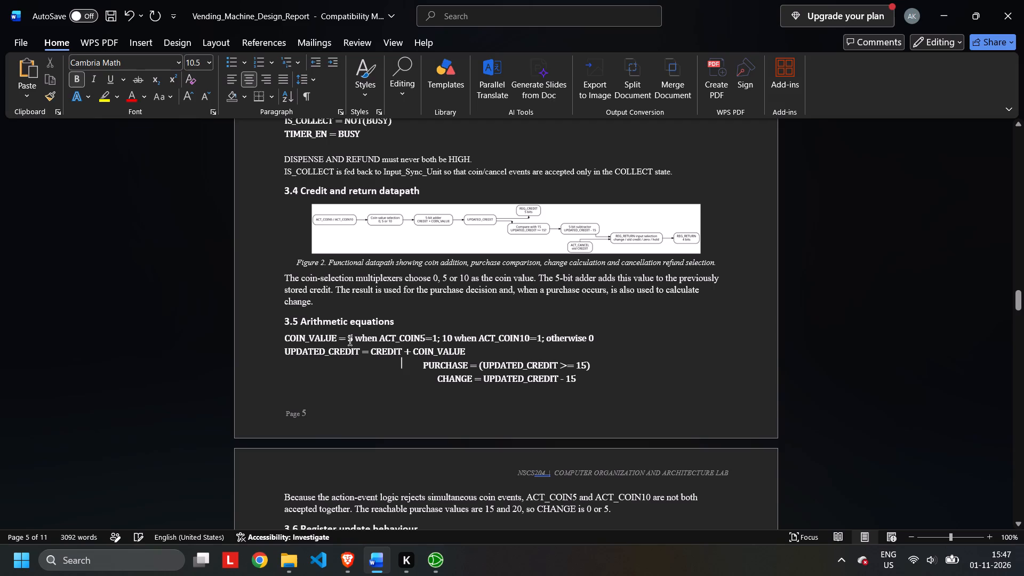
{"action": "key", "text": "BackSpace"}
{"action": "key", "text": "Down"}
{"action": "key", "text": "BackSpace"}
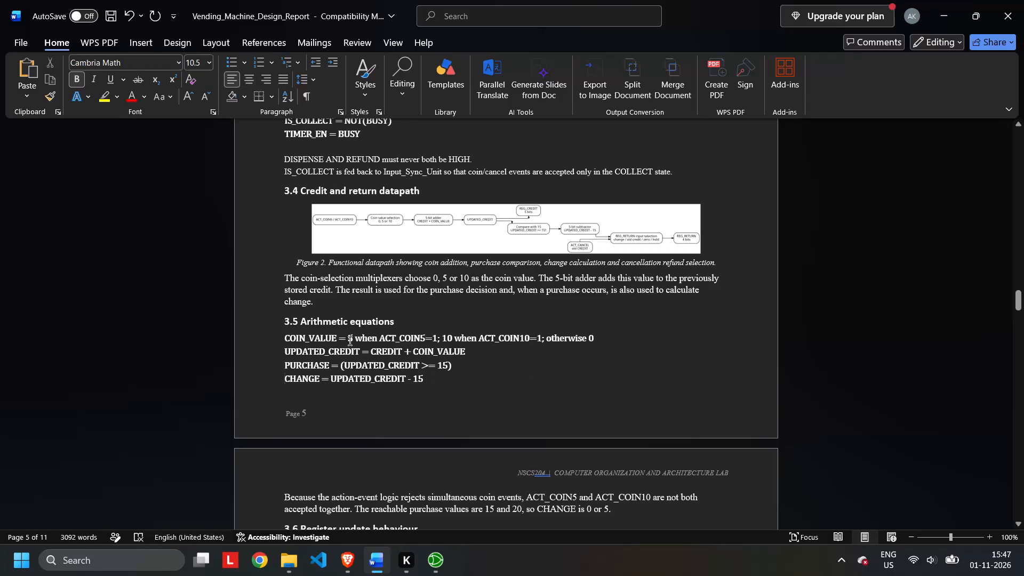
Delete "Because the action-event logic rejects simultaneous coin events," so the paragraph below the 3.5 equations starts with "ACT_COIN5".
{"action": "scroll", "coordinate": [350, 341], "scroll_direction": "down", "scroll_amount": 1}
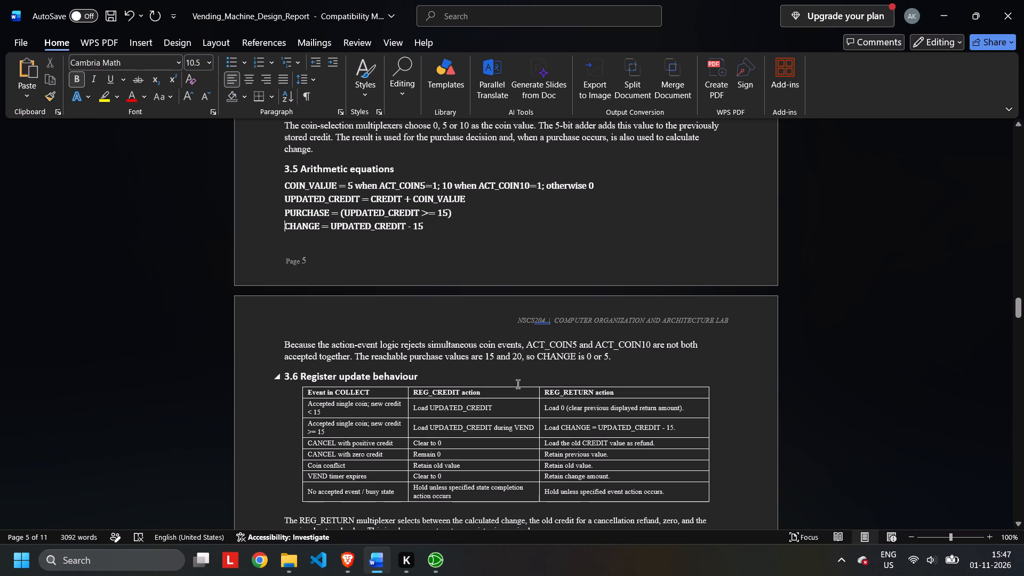
{"action": "left_click", "coordinate": [527, 346]}
{"action": "key", "text": "BackSpace"}
{"action": "key", "text": "BackSpace"}
{"action": "key", "text": "BackSpace"}
{"action": "key", "text": "BackSpace"}
{"action": "key", "text": "BackSpace"}
{"action": "key", "text": "BackSpace"}
{"action": "key", "text": "BackSpace"}
{"action": "key", "text": "BackSpace"}
{"action": "key", "text": "BackSpace"}
{"action": "key", "text": "BackSpace"}
{"action": "key", "text": "BackSpace"}
{"action": "key", "text": "BackSpace"}
{"action": "key", "text": "BackSpace"}
{"action": "key", "text": "BackSpace"}
{"action": "key", "text": "BackSpace"}
{"action": "key", "text": "BackSpace"}
{"action": "key", "text": "BackSpace"}
{"action": "key", "text": "BackSpace"}
{"action": "key", "text": "BackSpace"}
{"action": "key", "text": "BackSpace"}
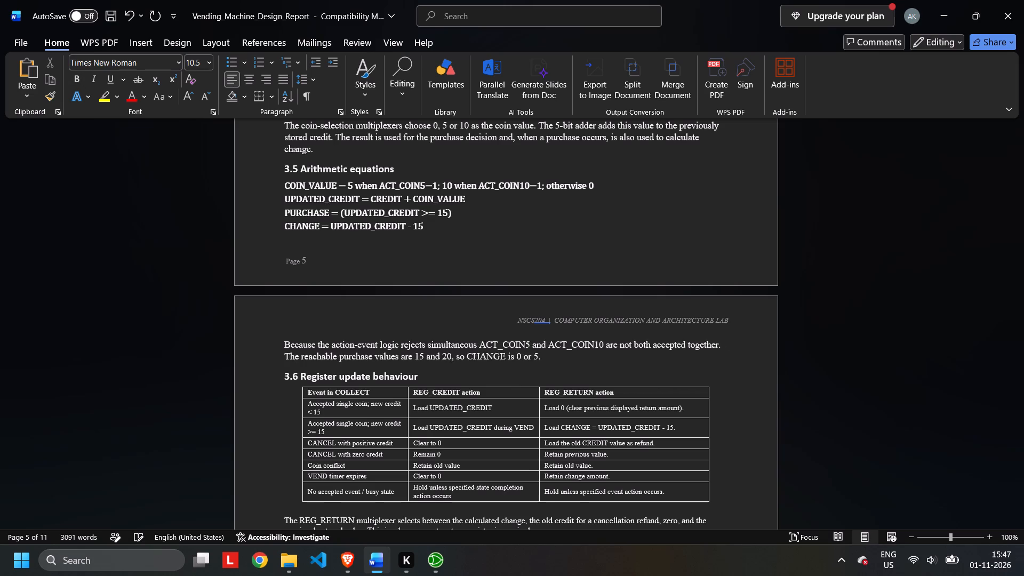
{"action": "key", "text": "BackSpace"}
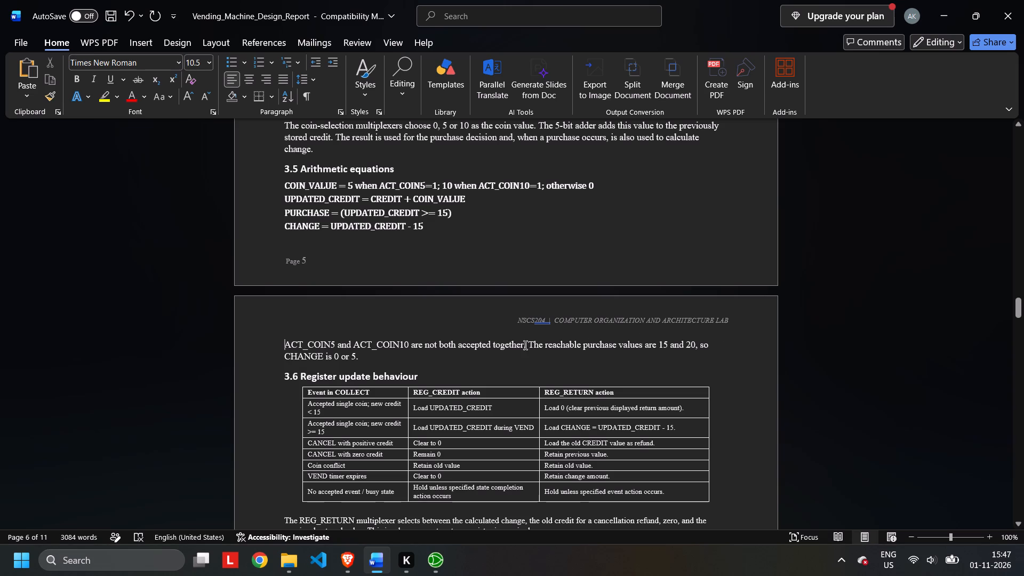
Split that paragraph after "accepted together." so the sentence on reachable purchase values starts on its own line.
{"action": "left_click", "coordinate": [526, 345]}
{"action": "key", "text": "Right"}
{"action": "key", "text": "Return"}
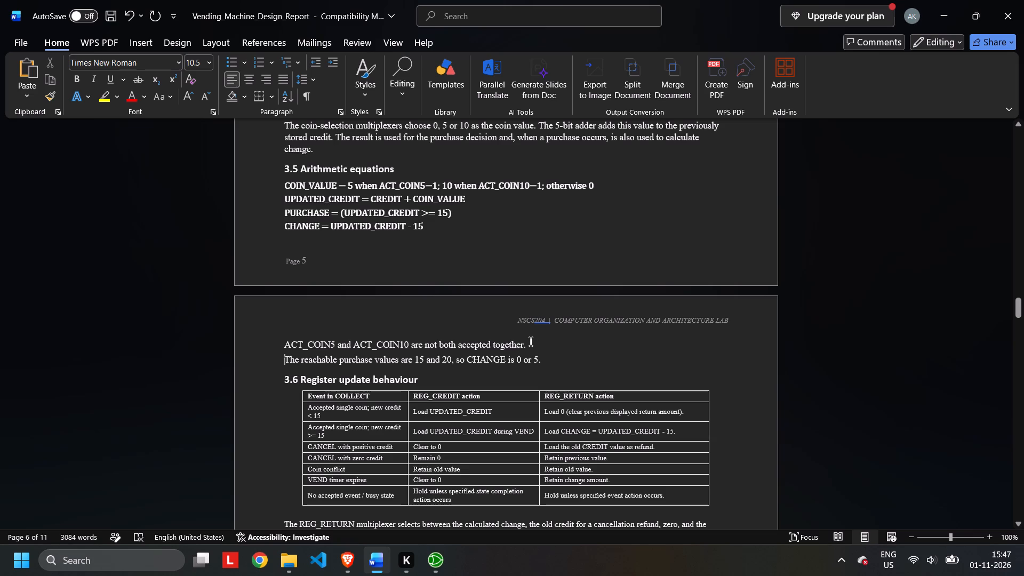
Insert "(since we have to cancel the simultaneous button event)" after "accepted together", before the full stop.
{"action": "left_click", "coordinate": [529, 342]}
{"action": "key", "text": "Left"}
{"action": "key", "text": "Left"}
{"action": "key", "text": "space"}
{"action": "type", "text": "(since"}
{"action": "key", "text": "space"}
{"action": "type", "text": "we have to canv"}
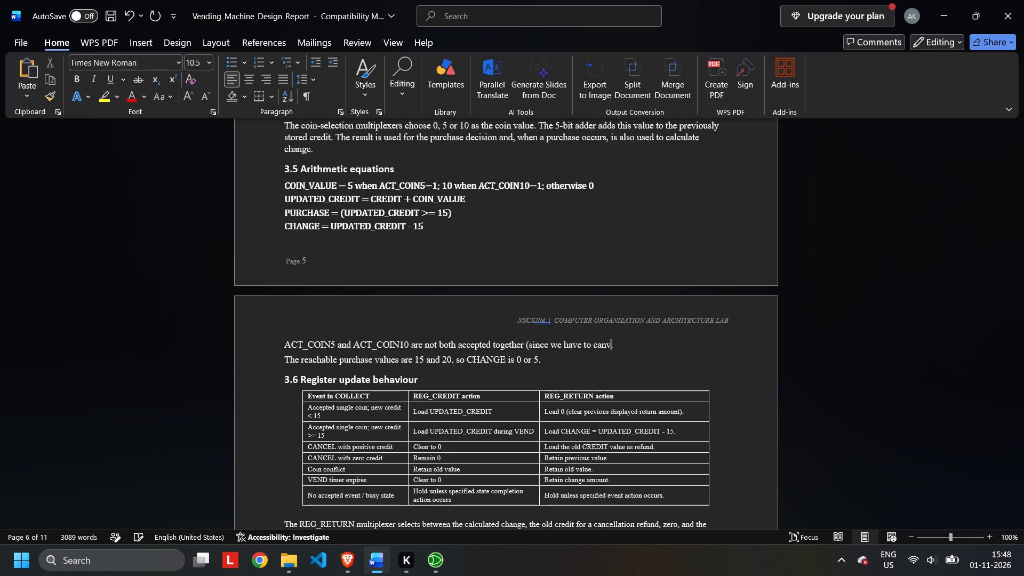
{"action": "key", "text": "BackSpace"}
{"action": "type", "text": "cel the"}
{"action": "key", "text": "space"}
{"action": "type", "text": "sim="}
{"action": "key", "text": "BackSpace"}
{"action": "type", "text": "uk"}
{"action": "key", "text": "BackSpace"}
{"action": "type", "text": "ltabe"}
{"action": "key", "text": "BackSpace"}
{"action": "key", "text": "BackSpace"}
{"action": "type", "text": "neous button"}
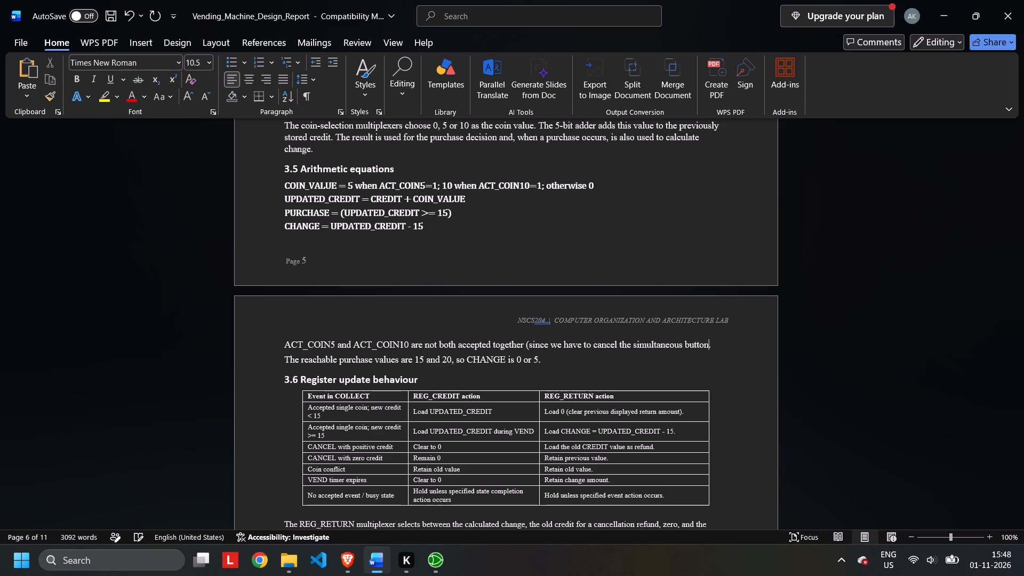
{"action": "key", "text": "space"}
{"action": "type", "text": "event"}
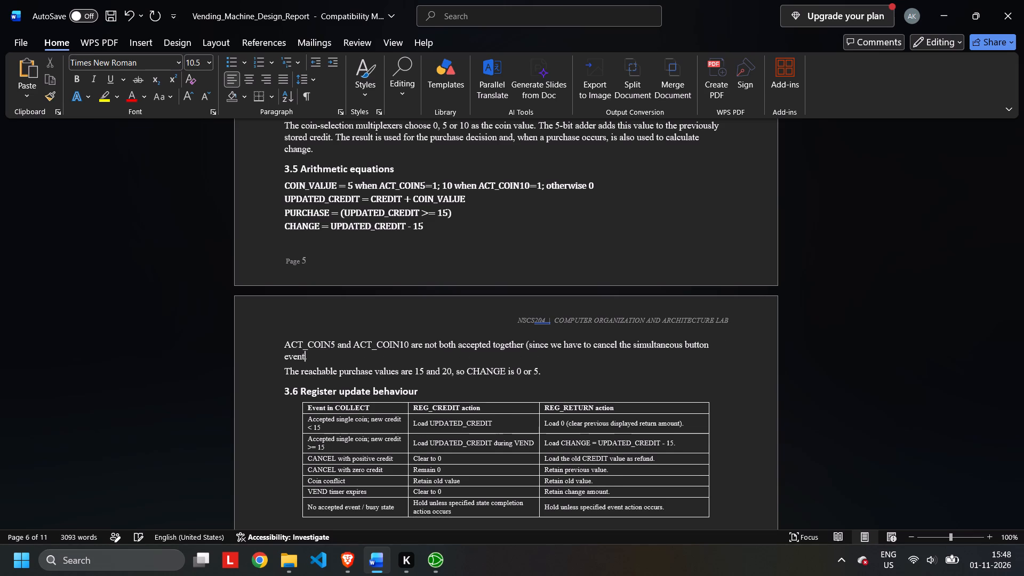
{"action": "type", "text": ")"}
{"action": "key", "text": "space"}
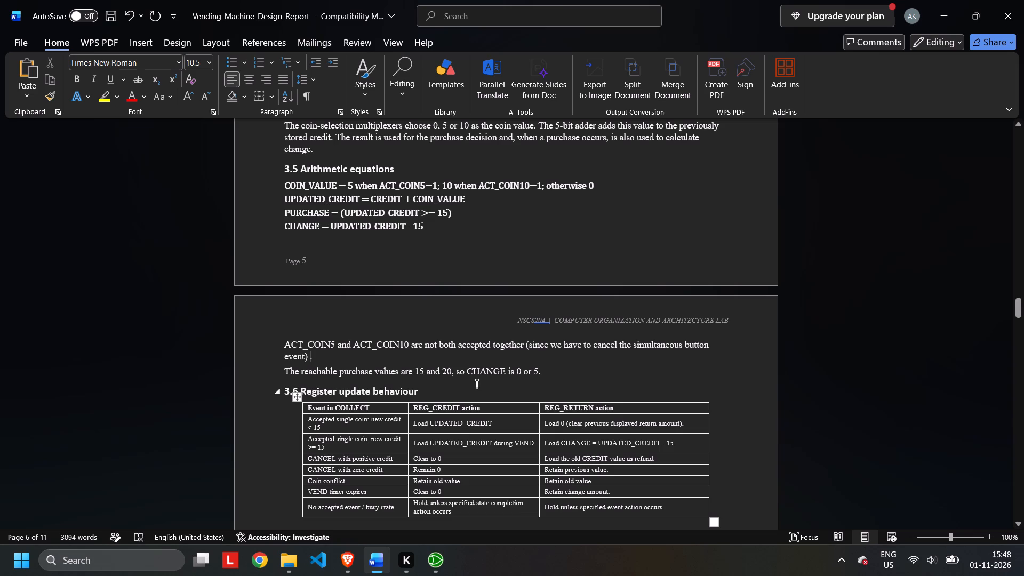
Set the Figure 2 caption in section 3.4 to font size 10 and remove its italics.
{"action": "scroll", "coordinate": [475, 385], "scroll_direction": "up", "scroll_amount": 2}
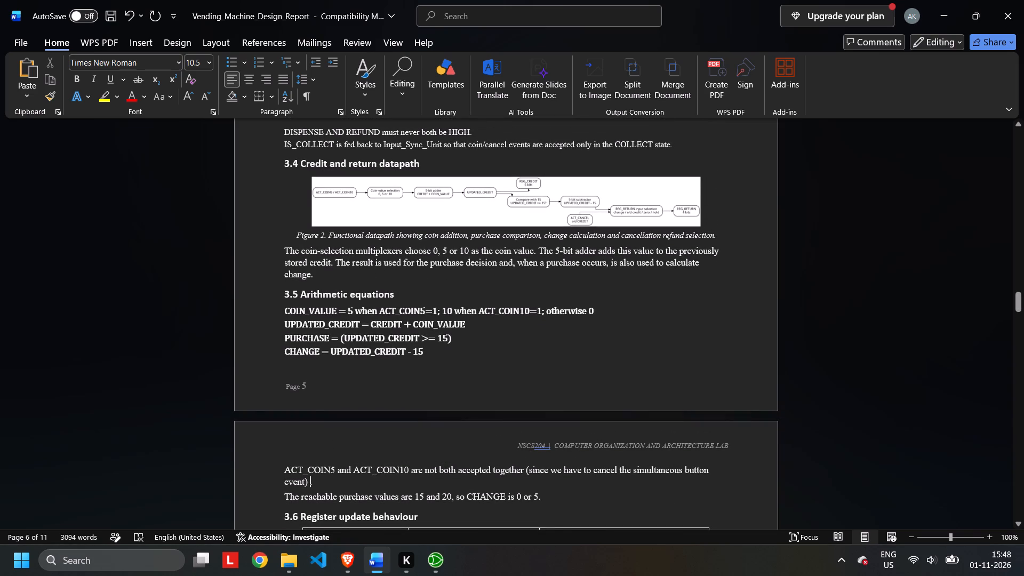
{"action": "left_click", "coordinate": [715, 237]}
{"action": "left_click_drag", "start_coordinate": [297, 234], "coordinate": [344, 238]}
{"action": "left_click_drag", "start_coordinate": [344, 238], "coordinate": [719, 237]}
{"action": "left_click", "coordinate": [818, 198]}
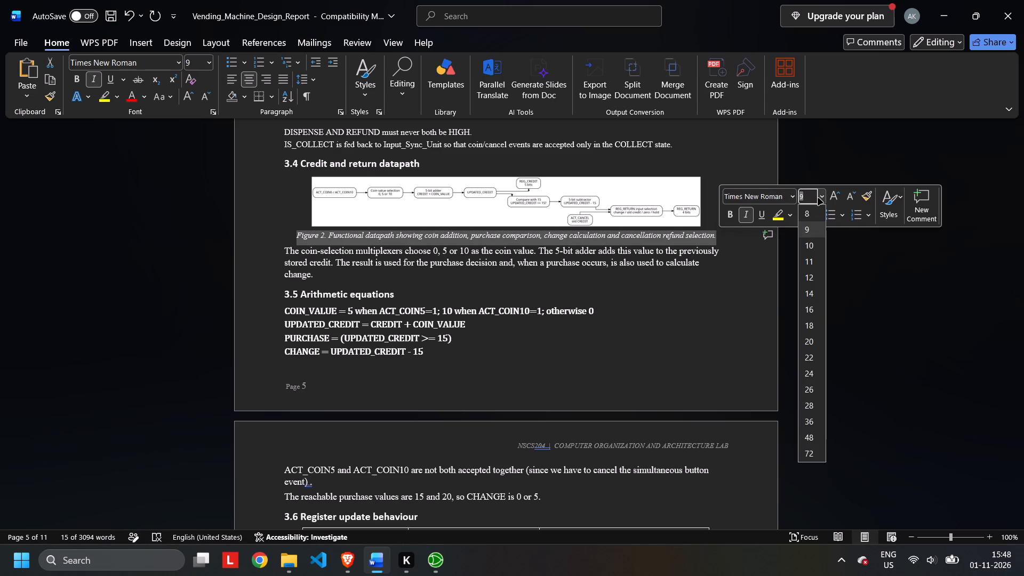
{"action": "left_click", "coordinate": [814, 246]}
{"action": "left_click", "coordinate": [748, 214]}
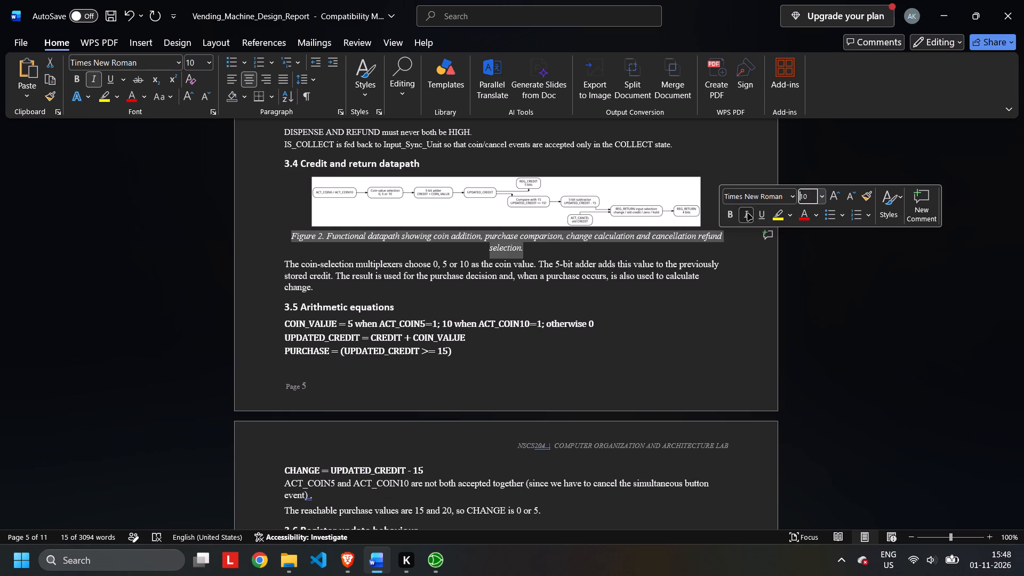
{"action": "left_click", "coordinate": [686, 364]}
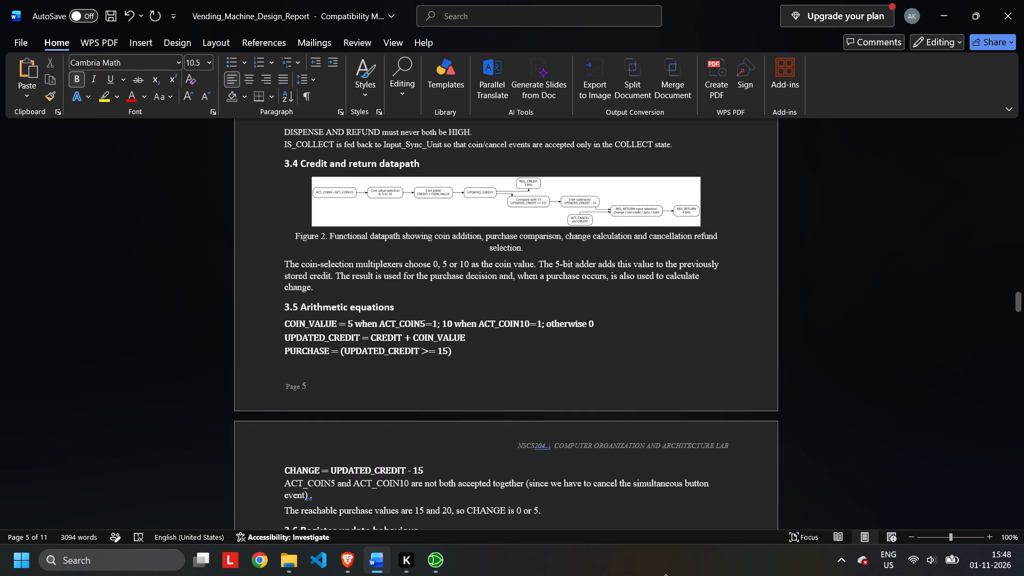
Switch to Brave and watch the BMIC 2026 Day 3 YouTube stream at its live position.
{"action": "left_click", "coordinate": [346, 569]}
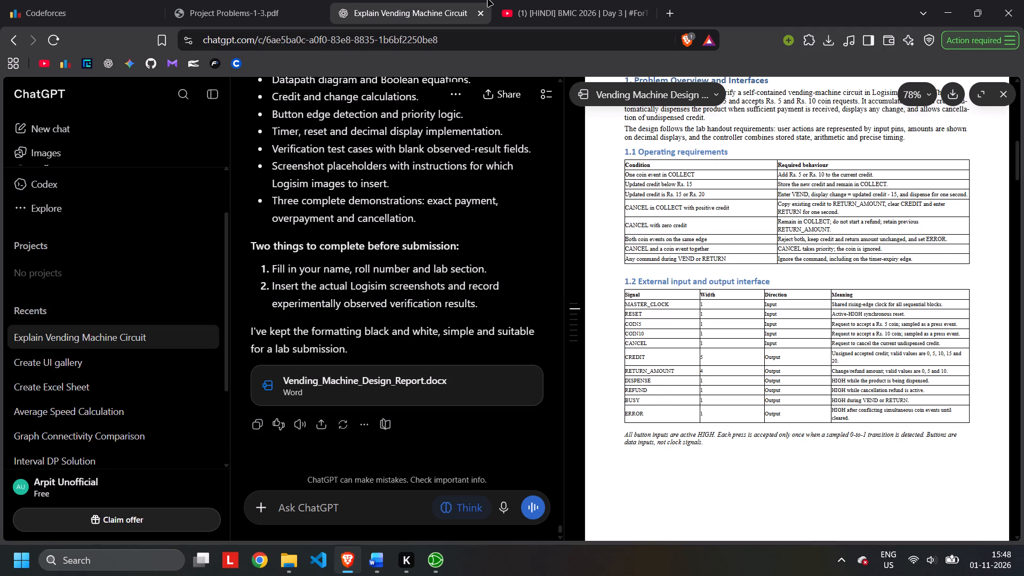
{"action": "left_click", "coordinate": [578, 0]}
{"action": "left_click", "coordinate": [445, 329]}
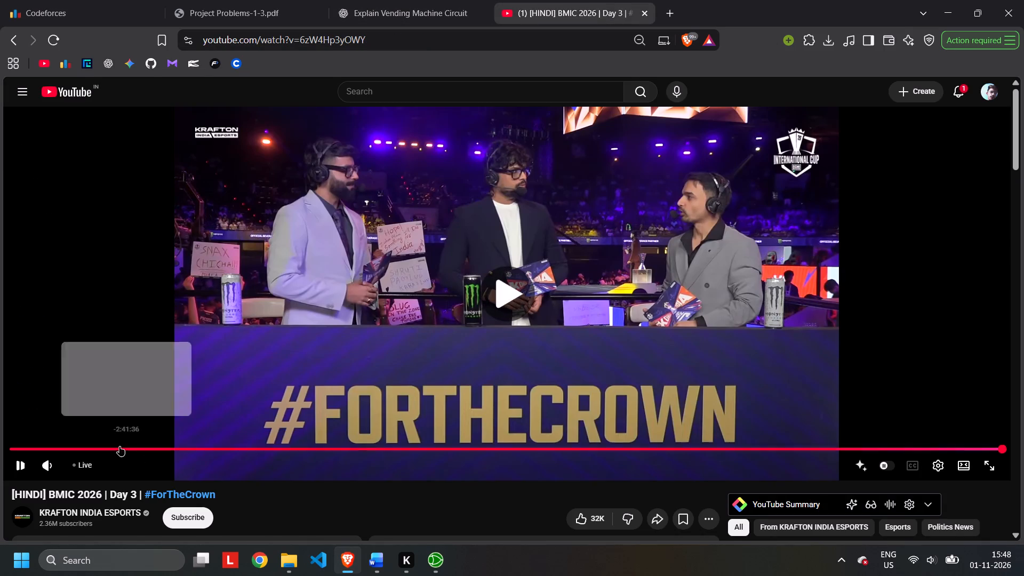
{"action": "left_click", "coordinate": [79, 466]}
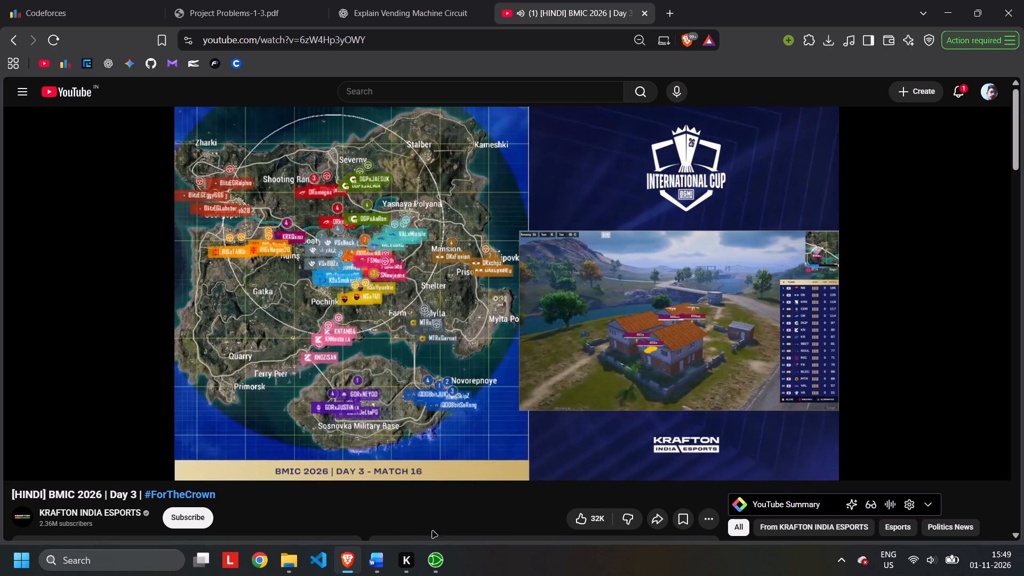
Switch to Logisim-evolution and open the Input_Sync_Unit circuit for viewing.
{"action": "left_click", "coordinate": [443, 573]}
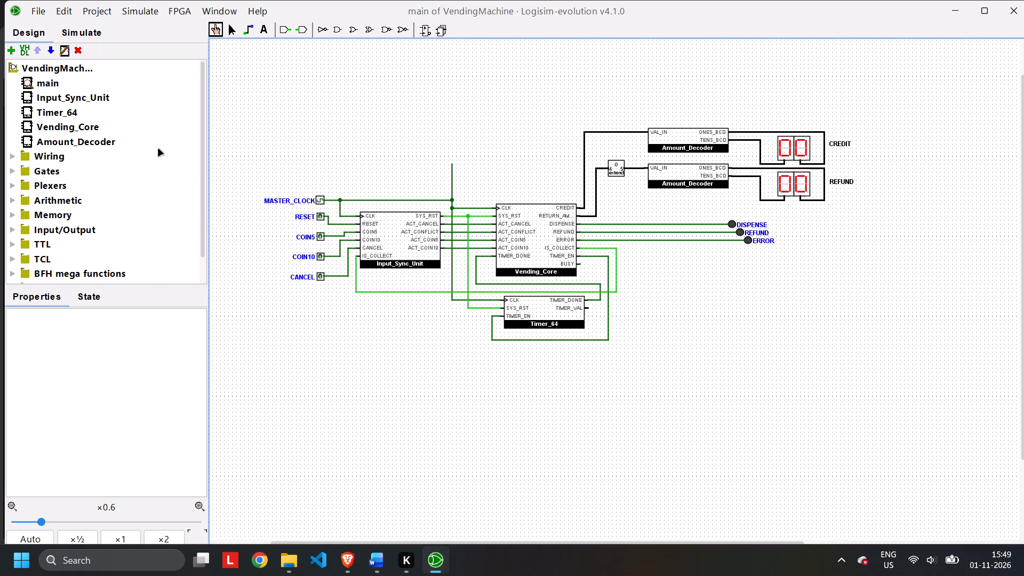
{"action": "double_click", "coordinate": [27, 100]}
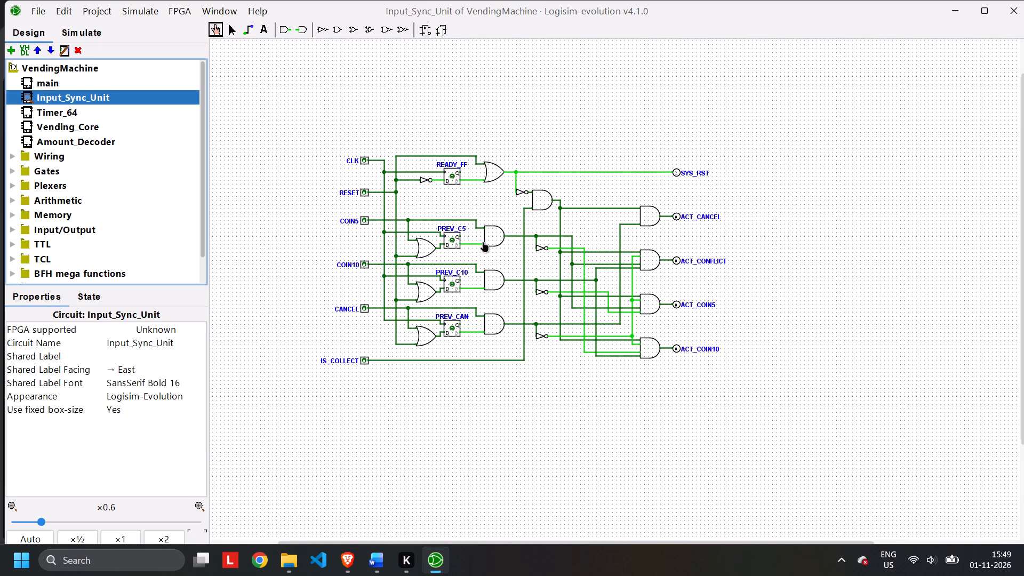
Switch to Word and set the section 3.6 heading, its register update table and the REG_RETURN paragraph to font size 11.
{"action": "left_click", "coordinate": [375, 562]}
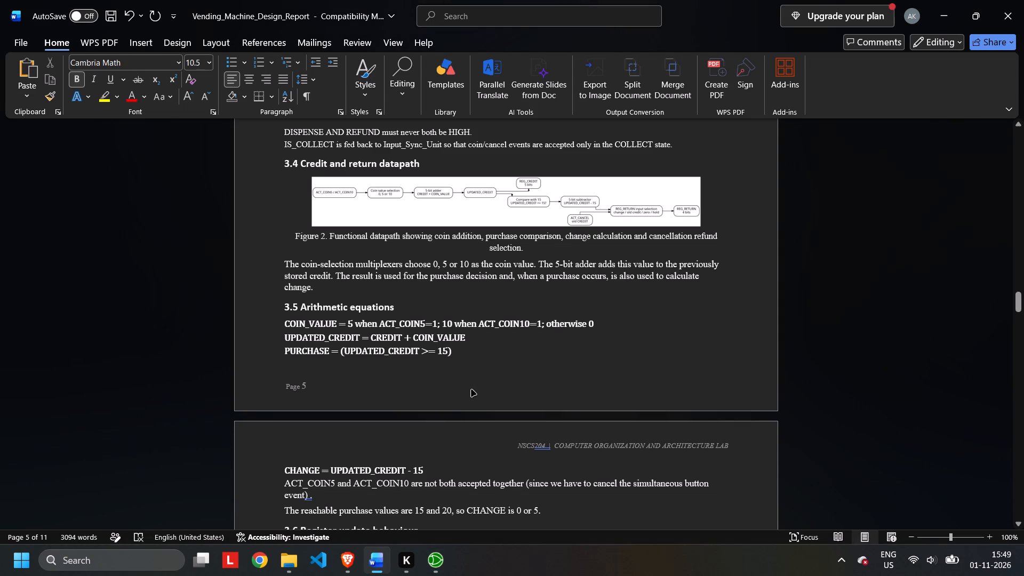
{"action": "scroll", "coordinate": [471, 390], "scroll_direction": "down", "scroll_amount": 2}
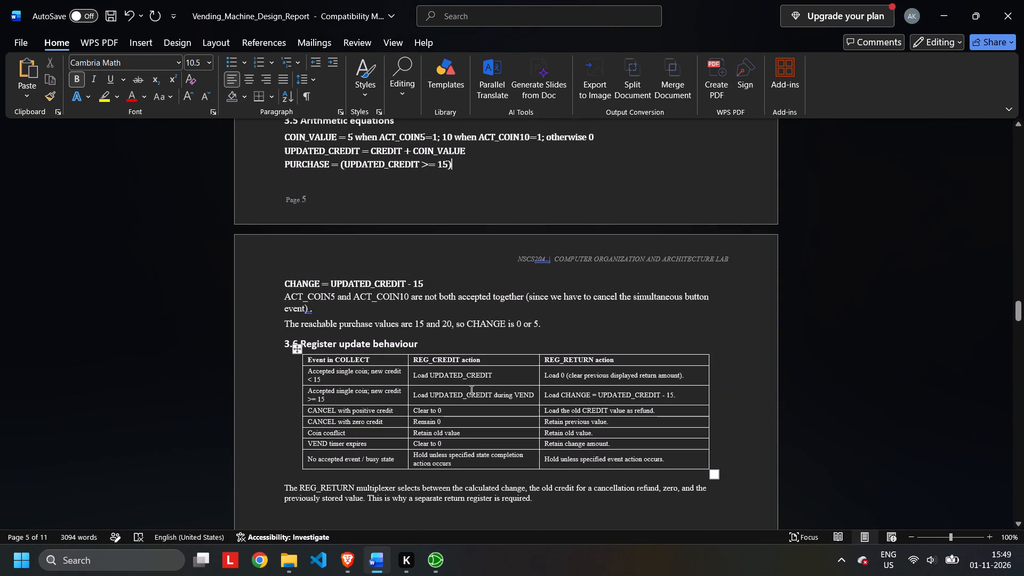
{"action": "scroll", "coordinate": [471, 390], "scroll_direction": "up", "scroll_amount": 1}
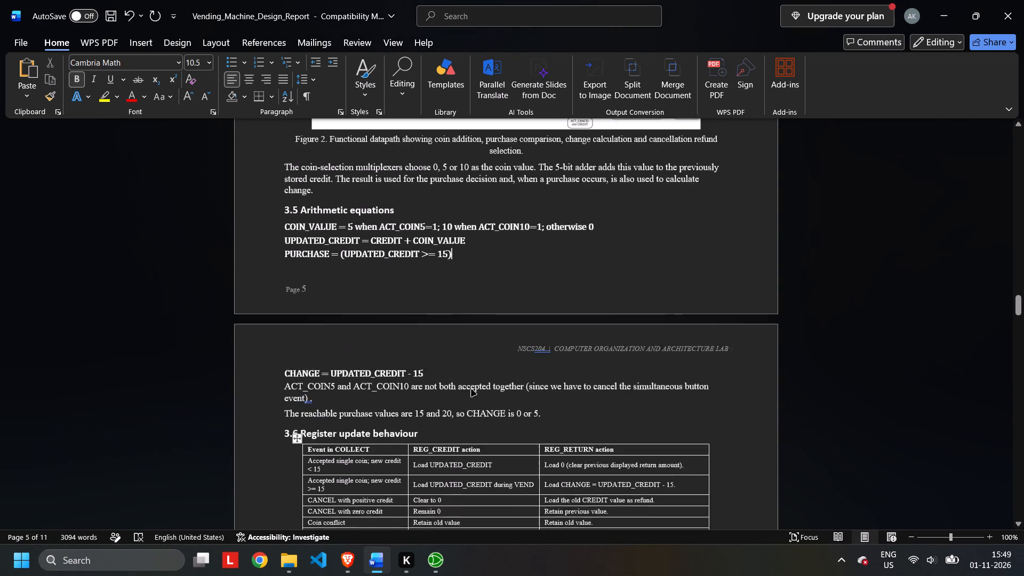
{"action": "scroll", "coordinate": [471, 390], "scroll_direction": "up", "scroll_amount": 1}
{"action": "scroll", "coordinate": [471, 390], "scroll_direction": "down", "scroll_amount": 1}
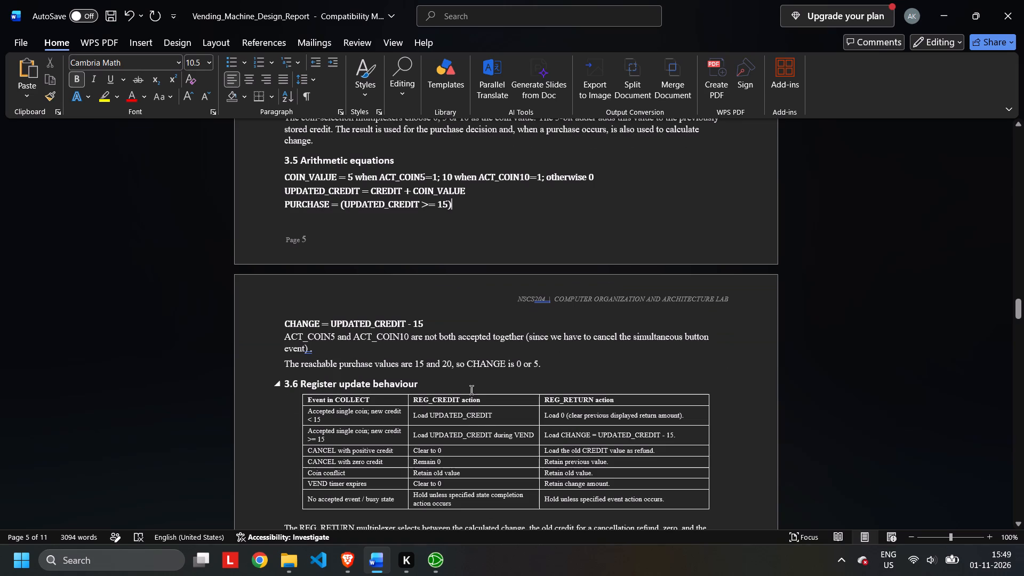
{"action": "scroll", "coordinate": [471, 390], "scroll_direction": "down", "scroll_amount": 1}
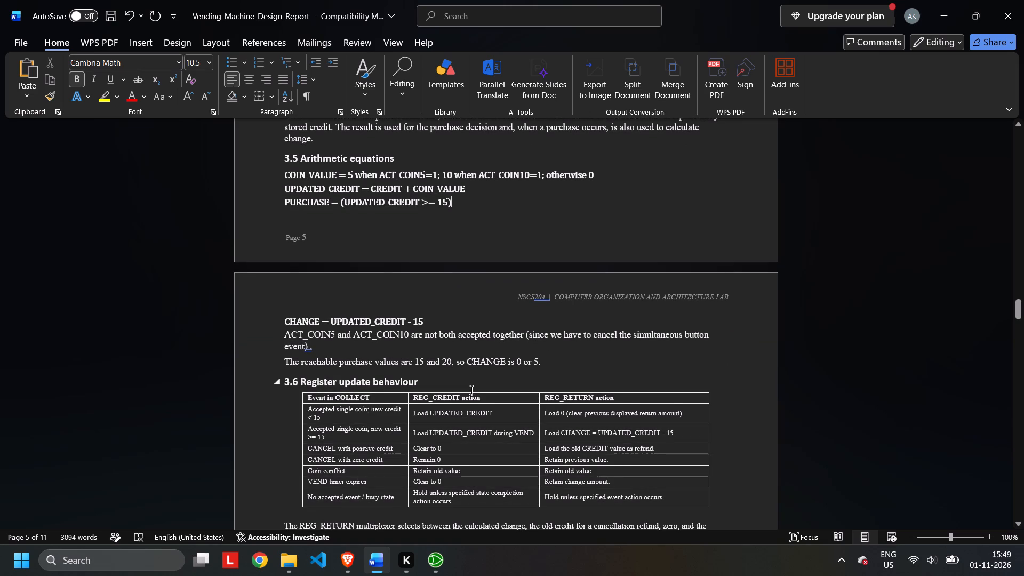
{"action": "scroll", "coordinate": [471, 390], "scroll_direction": "down", "scroll_amount": 2}
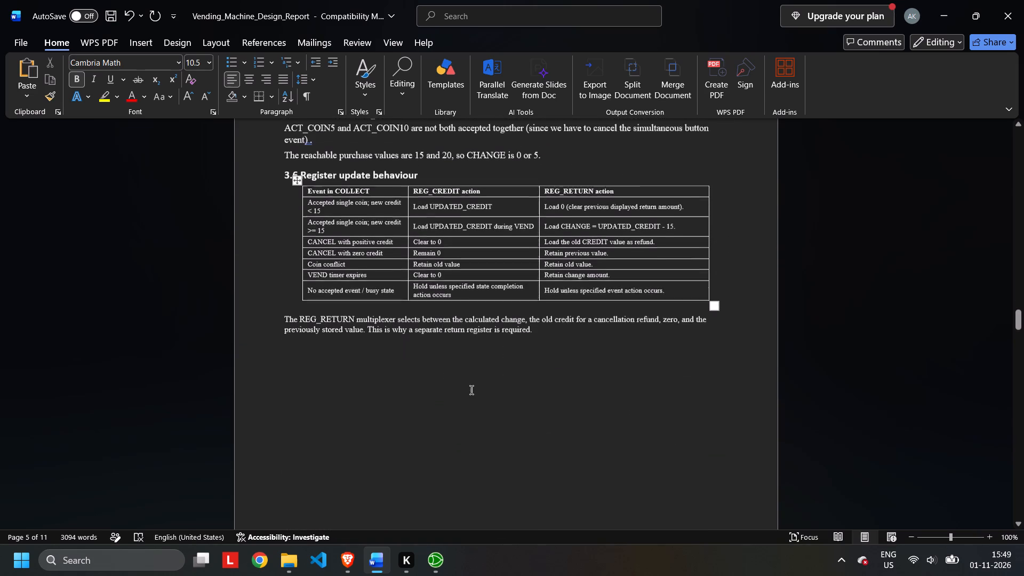
{"action": "scroll", "coordinate": [471, 390], "scroll_direction": "down", "scroll_amount": 1}
{"action": "left_click_drag", "start_coordinate": [282, 159], "coordinate": [413, 258]}
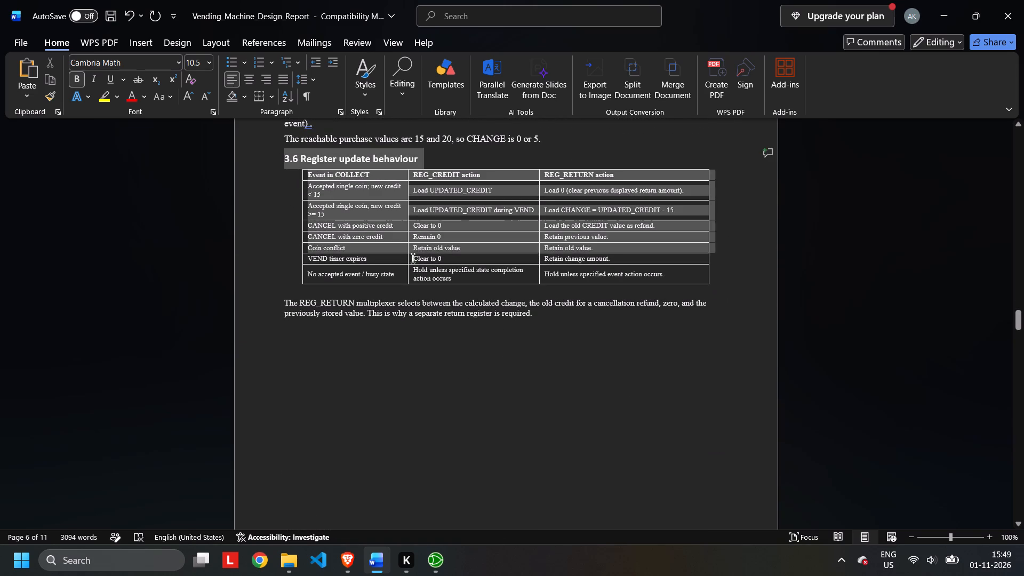
{"action": "left_click_drag", "start_coordinate": [413, 258], "coordinate": [521, 314]}
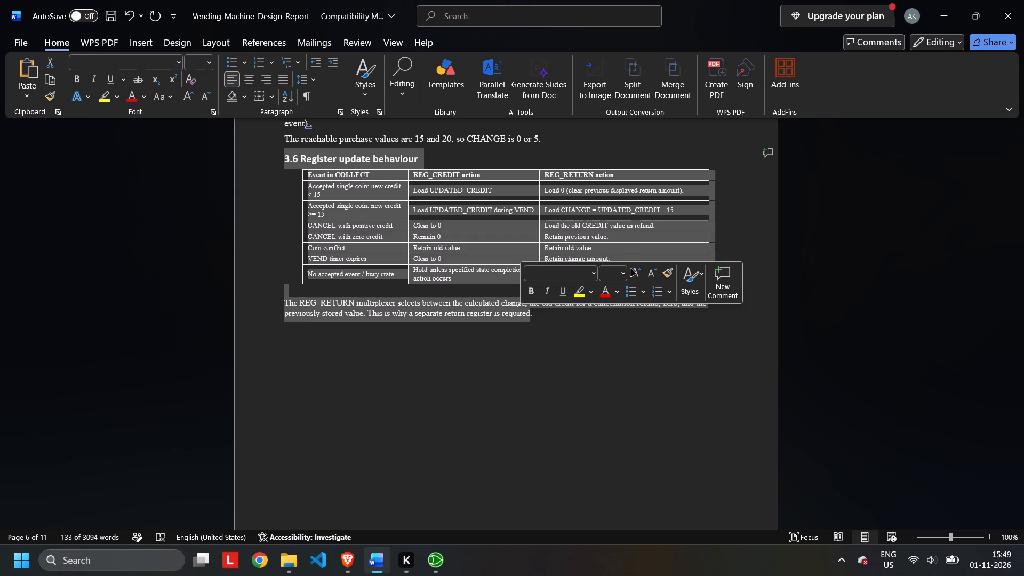
{"action": "left_click", "coordinate": [627, 271]}
{"action": "left_click", "coordinate": [623, 271]}
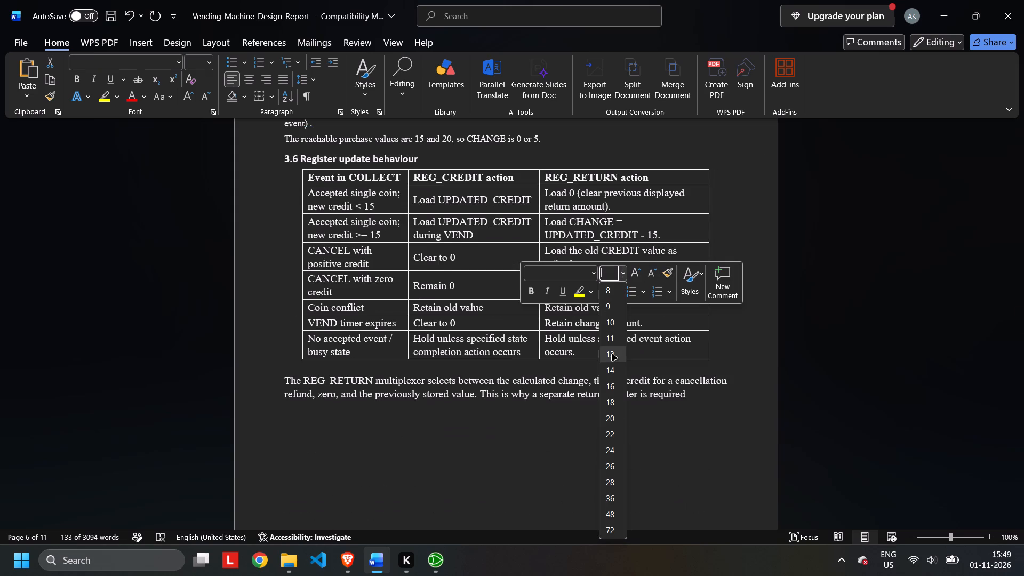
{"action": "left_click", "coordinate": [612, 344]}
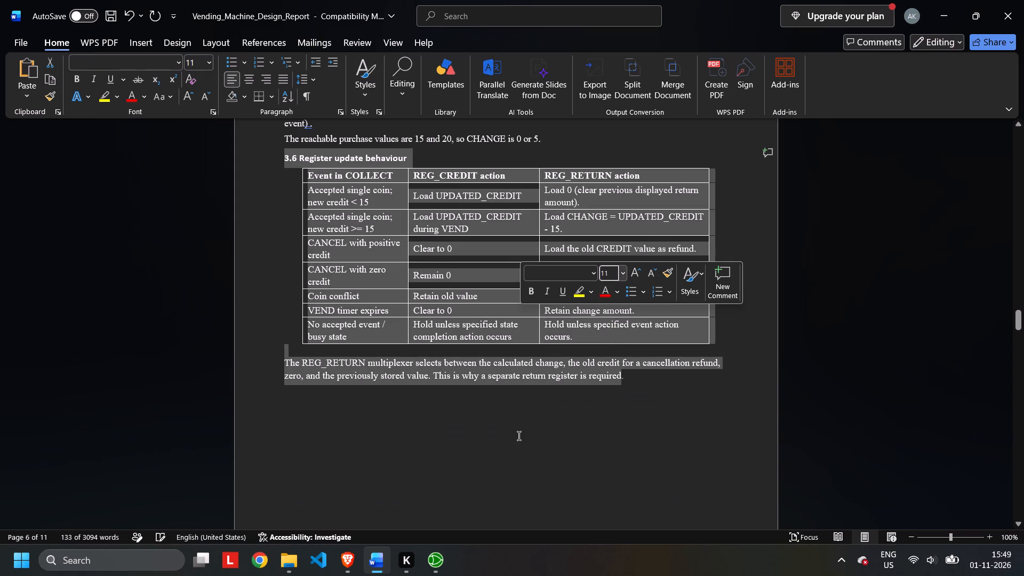
{"action": "left_click", "coordinate": [519, 436]}
Insert a blank line after the "reachable purchase values" sentence, above the section 3.6 heading.
{"action": "scroll", "coordinate": [519, 436], "scroll_direction": "up", "scroll_amount": 1}
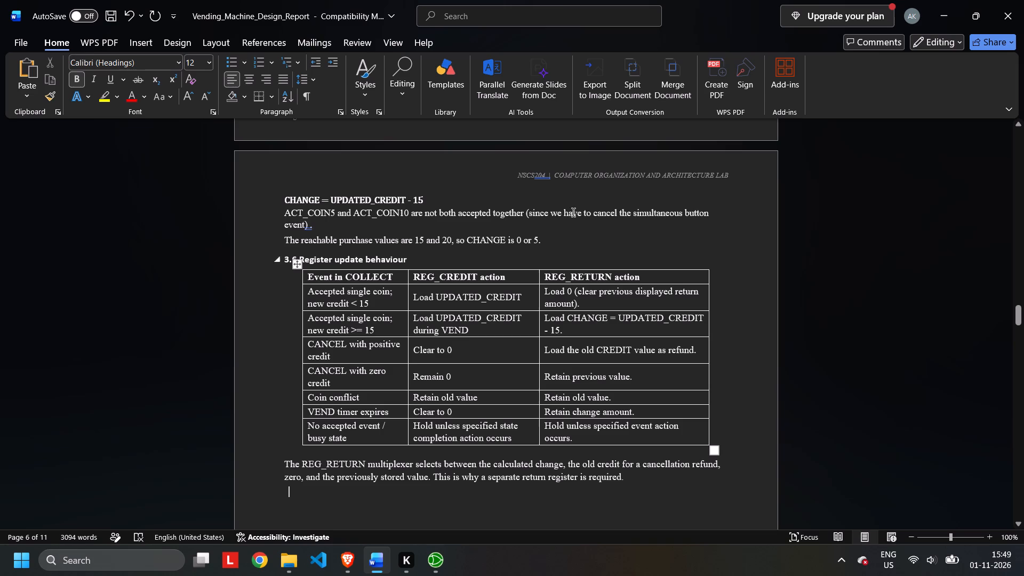
{"action": "left_click", "coordinate": [553, 238]}
{"action": "key", "text": "Return"}
Pull the section 3.7 heading back onto the page holding section 3.6, leaving four blank lines above the heading.
{"action": "scroll", "coordinate": [553, 238], "scroll_direction": "down", "scroll_amount": 2}
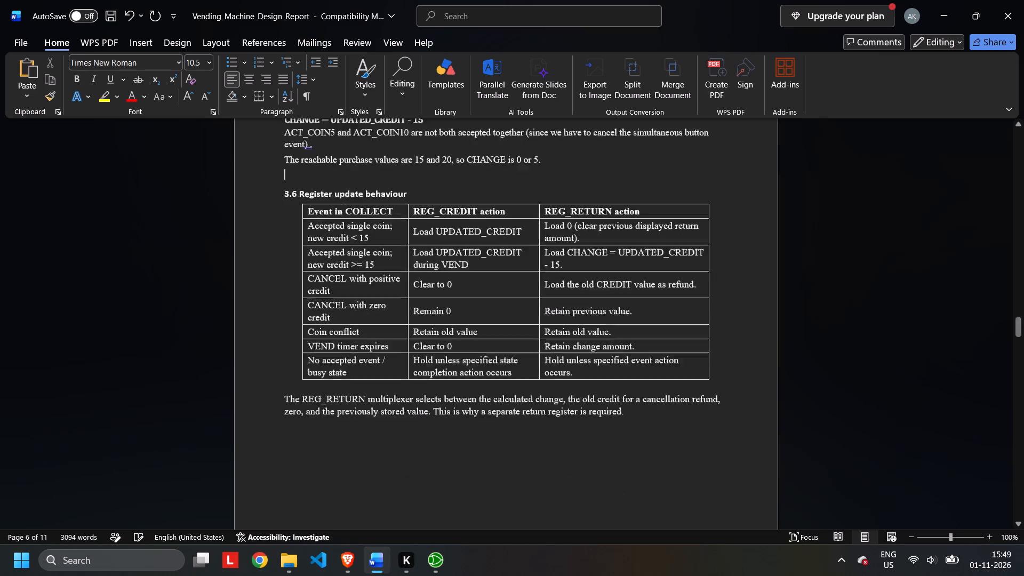
{"action": "scroll", "coordinate": [553, 238], "scroll_direction": "down", "scroll_amount": 4}
{"action": "scroll", "coordinate": [553, 238], "scroll_direction": "up", "scroll_amount": 3}
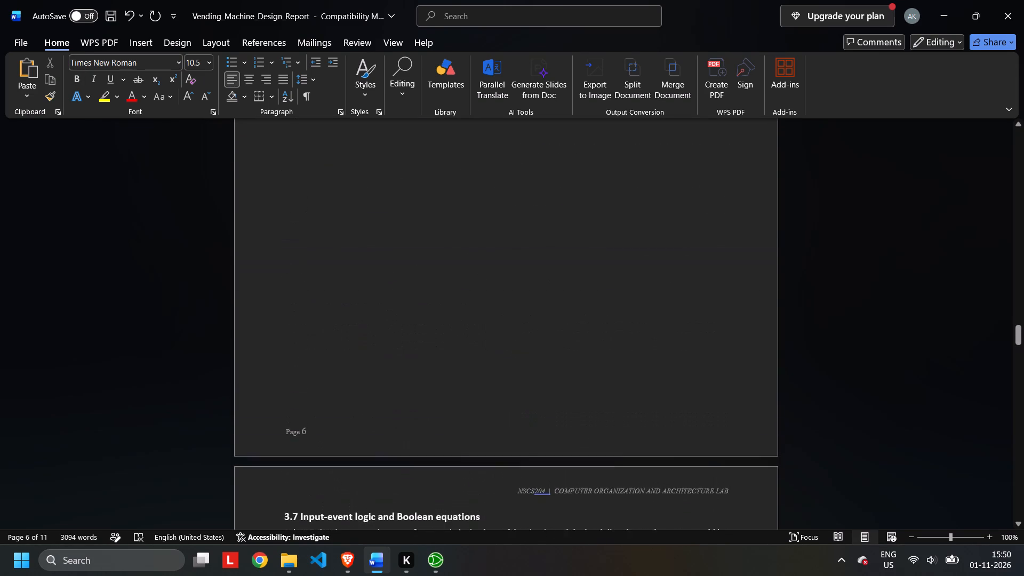
{"action": "scroll", "coordinate": [553, 238], "scroll_direction": "down", "scroll_amount": 1}
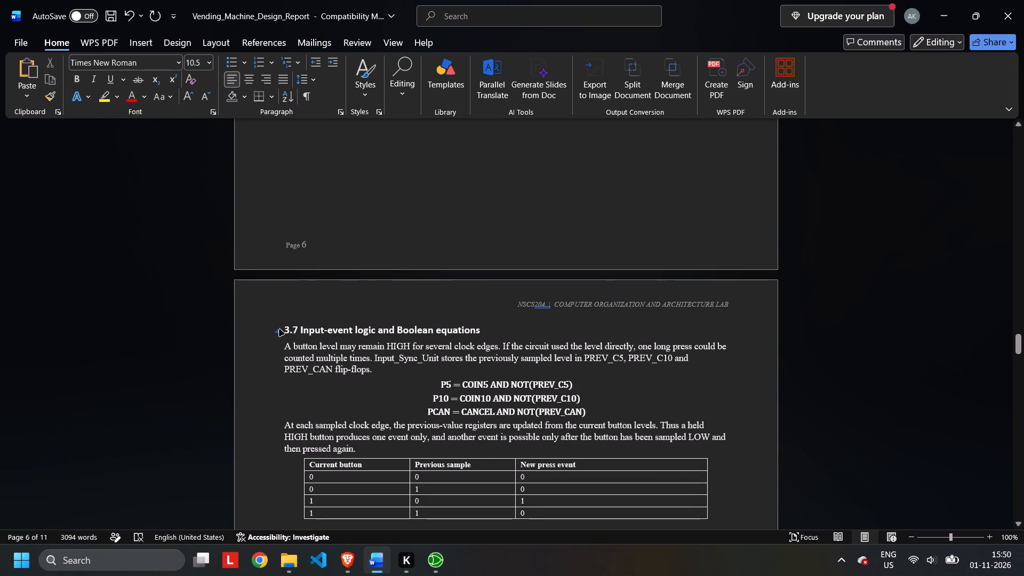
{"action": "left_click", "coordinate": [281, 321]}
{"action": "key", "text": "BackSpace"}
{"action": "key", "text": "BackSpace"}
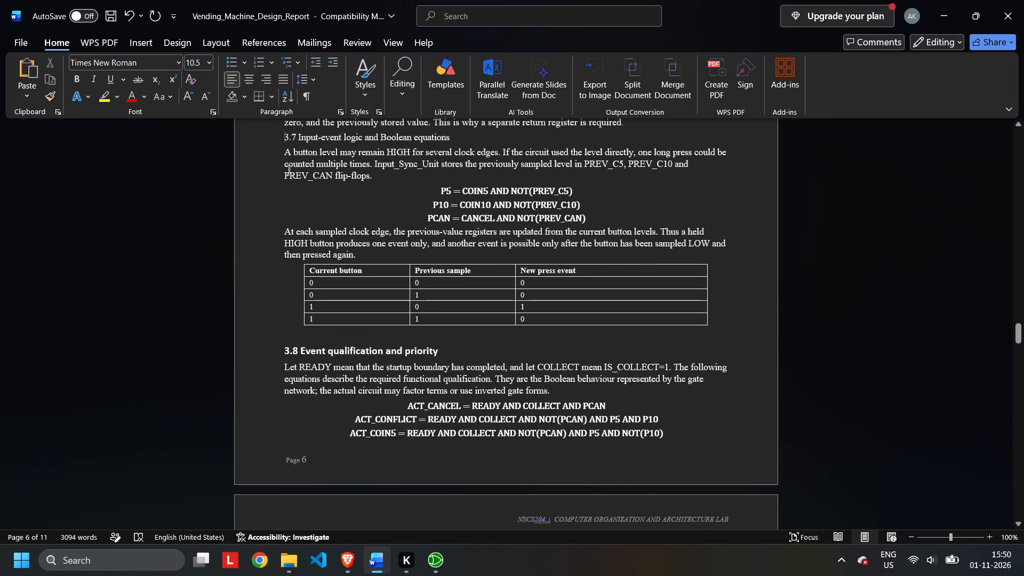
{"action": "key", "text": "Return"}
{"action": "key", "text": "Return"}
{"action": "key", "text": "Return"}
{"action": "key", "text": "Return"}
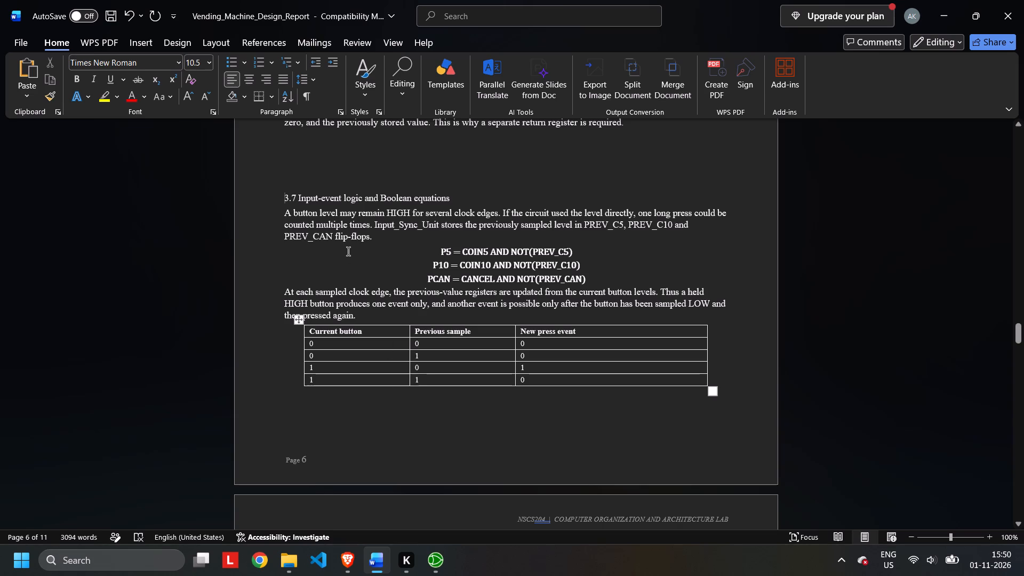
Left-align the P5, P10 and PCAN equations in section 3.7.
{"action": "left_click", "coordinate": [439, 251]}
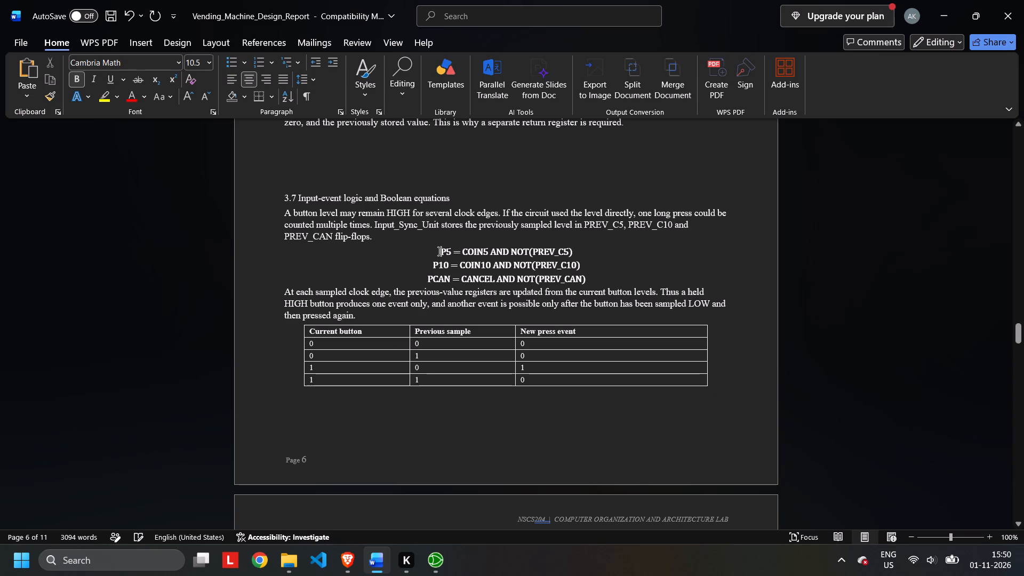
{"action": "key", "text": "BackSpace"}
{"action": "key", "text": "Down"}
{"action": "key", "text": "BackSpace"}
{"action": "key", "text": "Down"}
{"action": "key", "text": "BackSpace"}
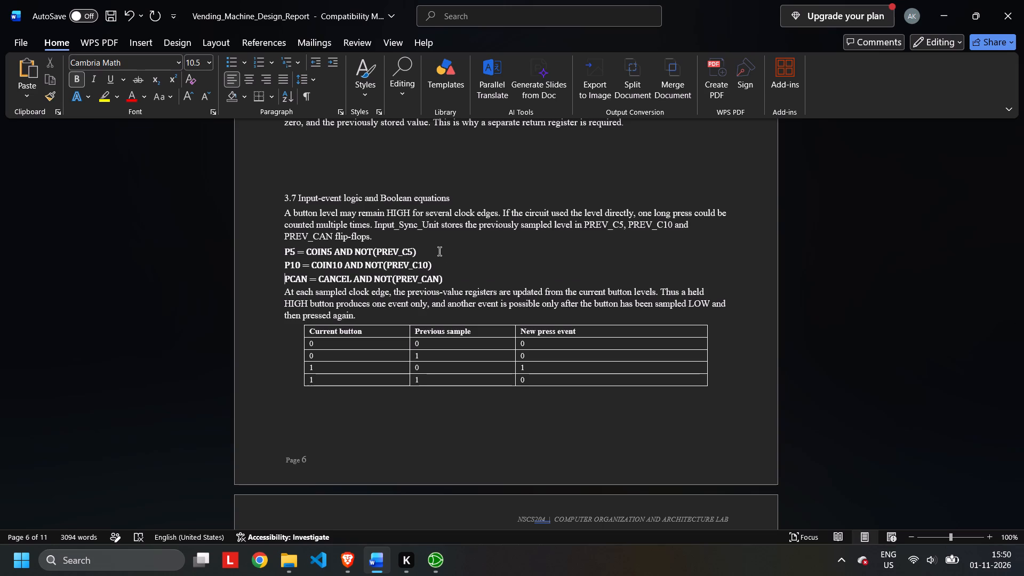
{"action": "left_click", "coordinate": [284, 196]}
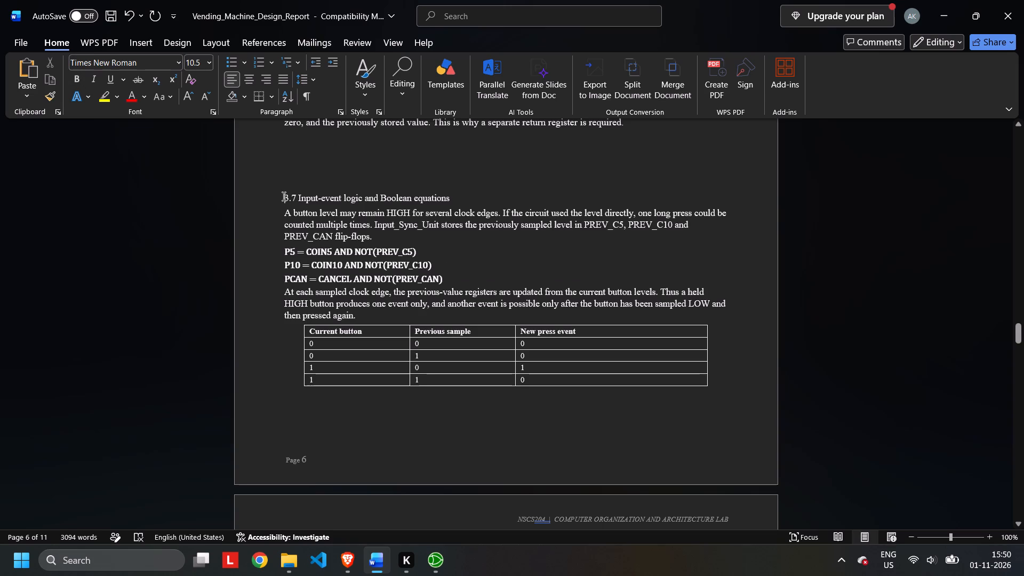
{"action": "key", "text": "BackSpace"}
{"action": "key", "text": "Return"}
Set the heading "3.7 Input-event logic and Boolean equations" to font size 12 and bold.
{"action": "left_click_drag", "start_coordinate": [451, 198], "coordinate": [283, 199]}
{"action": "left_click", "coordinate": [383, 161]}
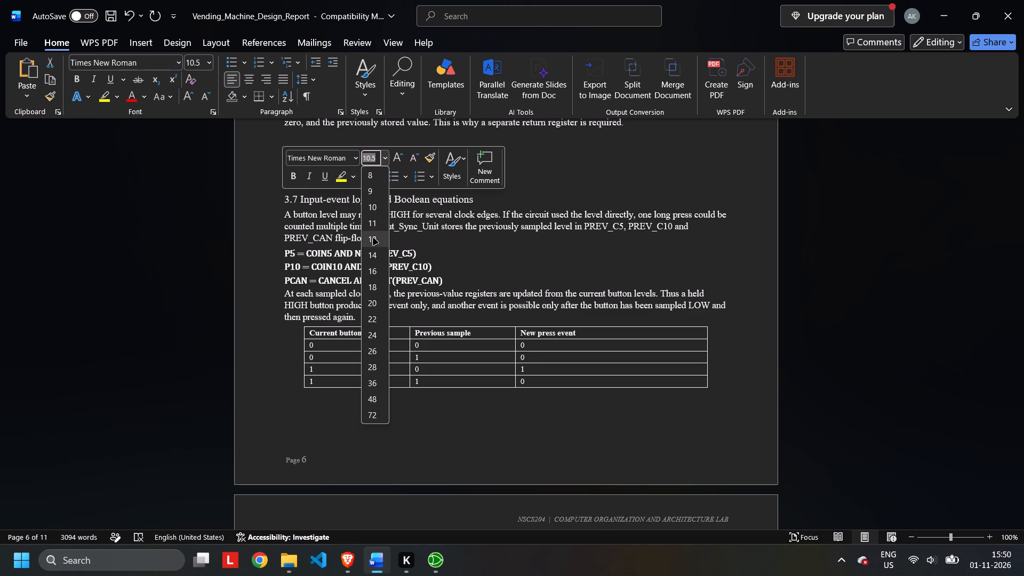
{"action": "left_click", "coordinate": [373, 238]}
{"action": "left_click", "coordinate": [466, 247]}
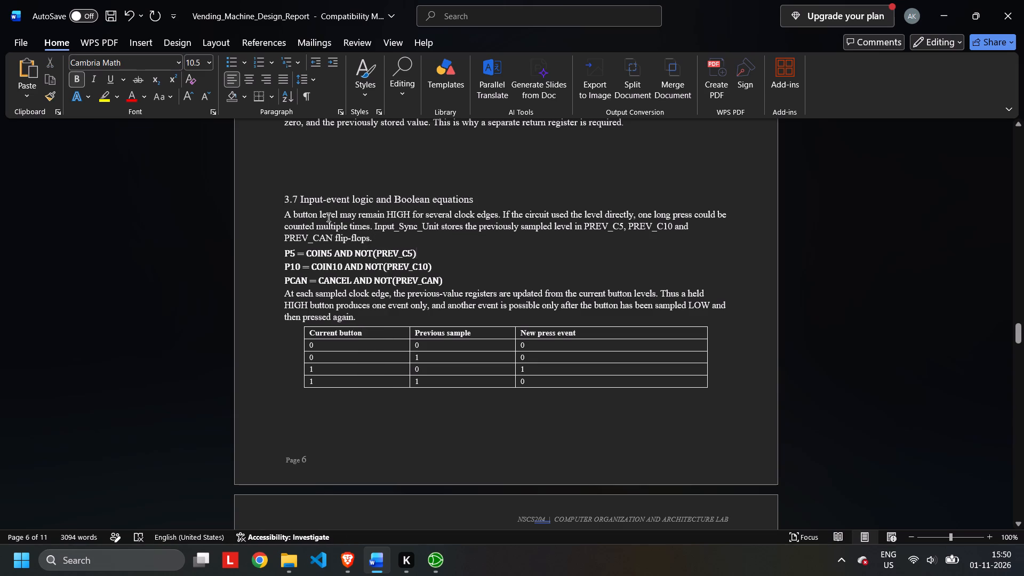
{"action": "left_click_drag", "start_coordinate": [285, 198], "coordinate": [481, 197]}
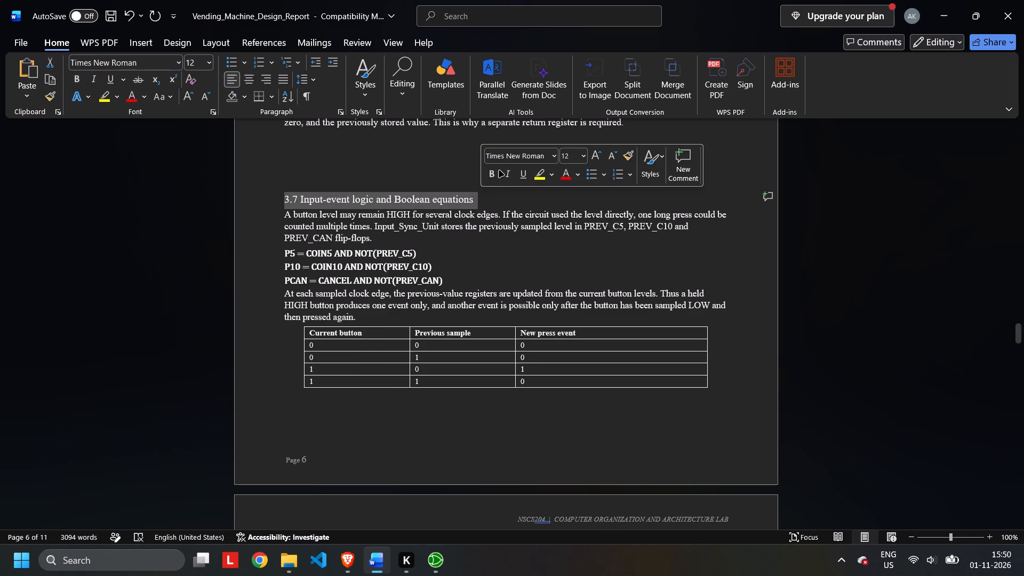
{"action": "left_click", "coordinate": [497, 171]}
{"action": "left_click", "coordinate": [508, 204]}
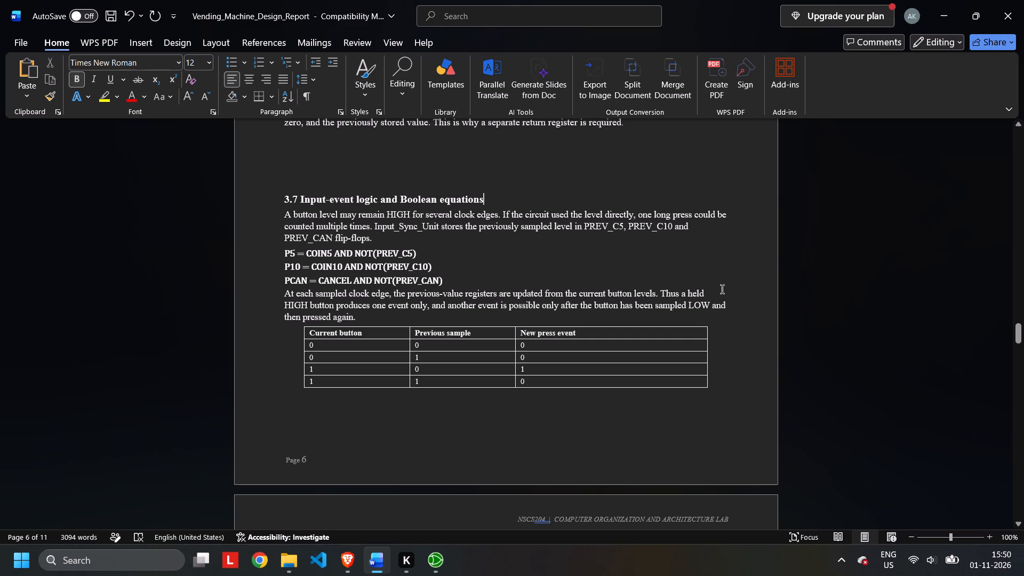
Start a new paragraph at "Input_Sync_Unit stores the previously sampled level" in section 3.7.
{"action": "left_click", "coordinate": [374, 226]}
{"action": "key", "text": "Return"}
Review the layout of sections 2.2 to 3.2, including the signal widths, controller states and state transition tables.
{"action": "scroll", "coordinate": [316, 268], "scroll_direction": "up", "scroll_amount": 7}
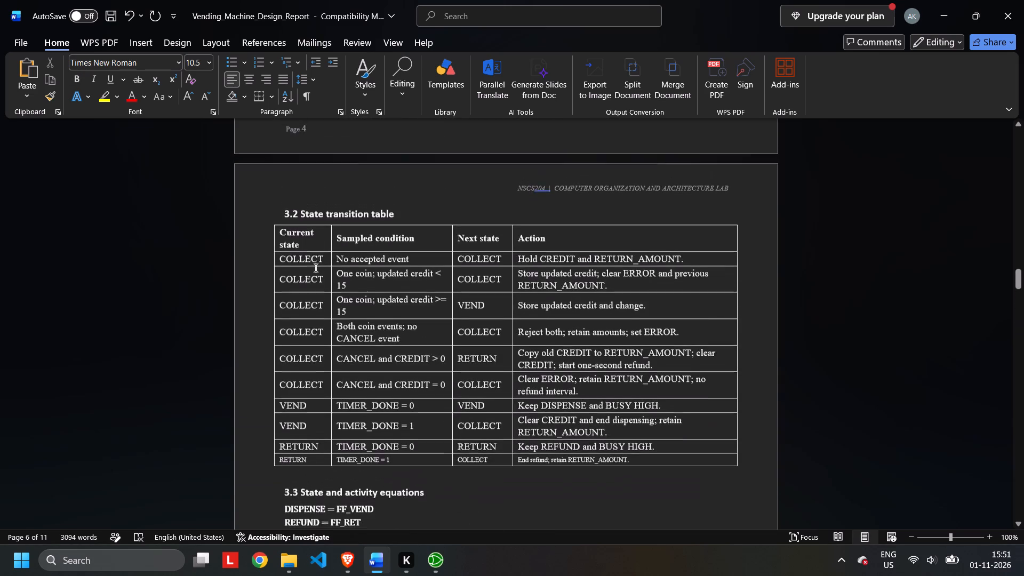
{"action": "scroll", "coordinate": [316, 268], "scroll_direction": "up", "scroll_amount": 2}
{"action": "scroll", "coordinate": [316, 268], "scroll_direction": "down", "scroll_amount": 1}
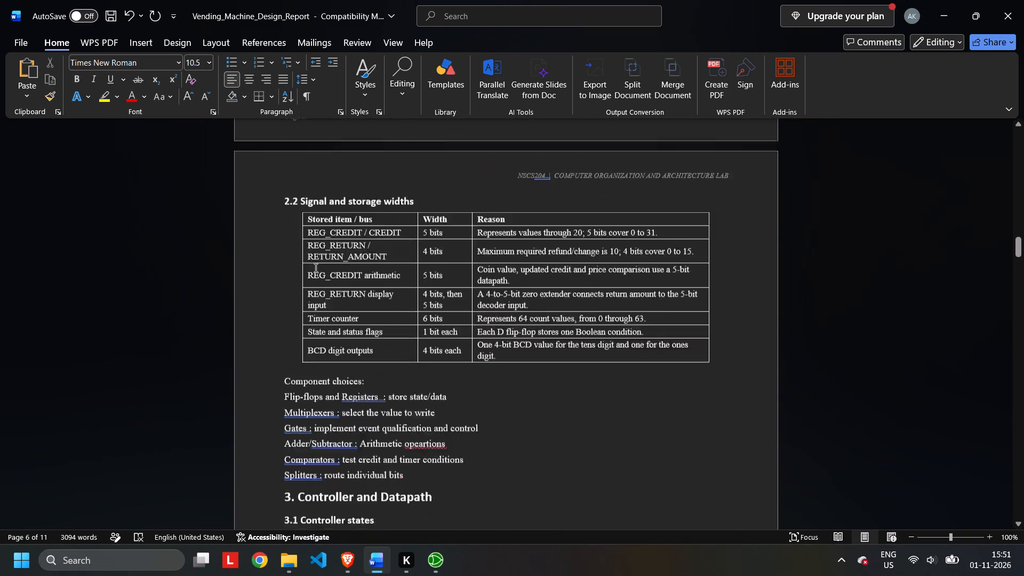
{"action": "scroll", "coordinate": [316, 268], "scroll_direction": "down", "scroll_amount": 1}
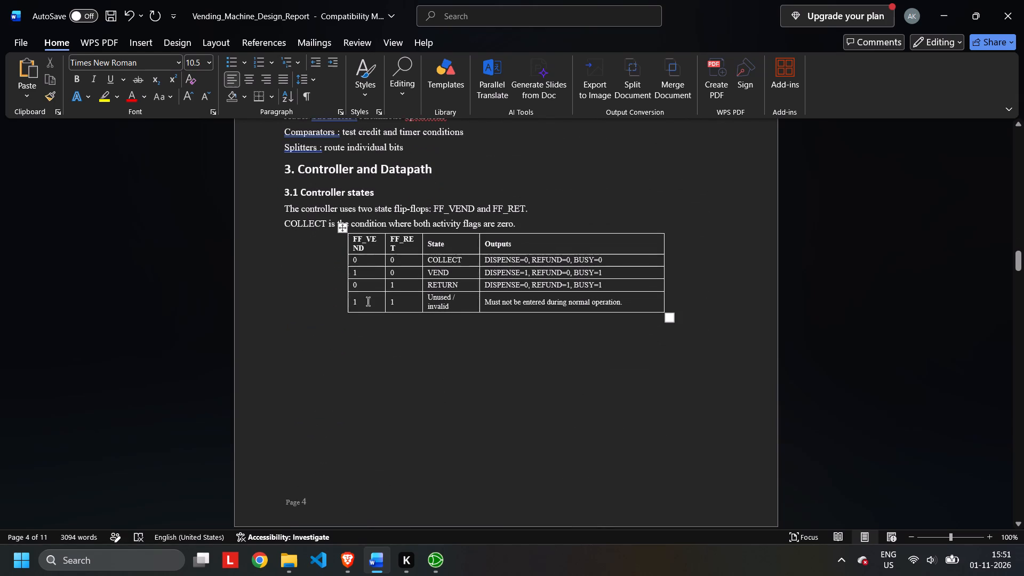
{"action": "scroll", "coordinate": [361, 348], "scroll_direction": "down", "scroll_amount": 3}
{"action": "scroll", "coordinate": [361, 348], "scroll_direction": "up", "scroll_amount": 2}
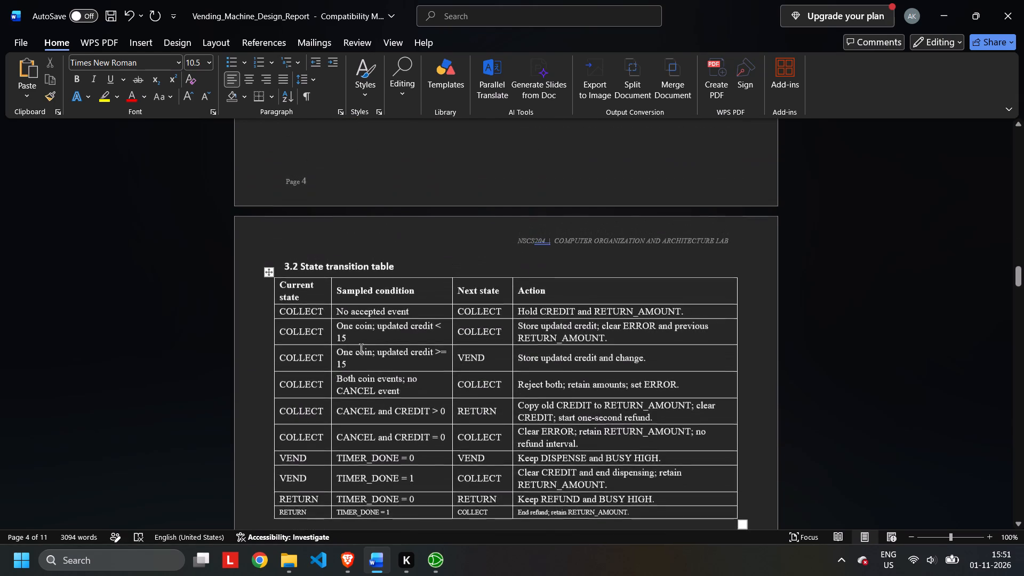
{"action": "scroll", "coordinate": [361, 348], "scroll_direction": "up", "scroll_amount": 2}
{"action": "scroll", "coordinate": [361, 348], "scroll_direction": "down", "scroll_amount": 1}
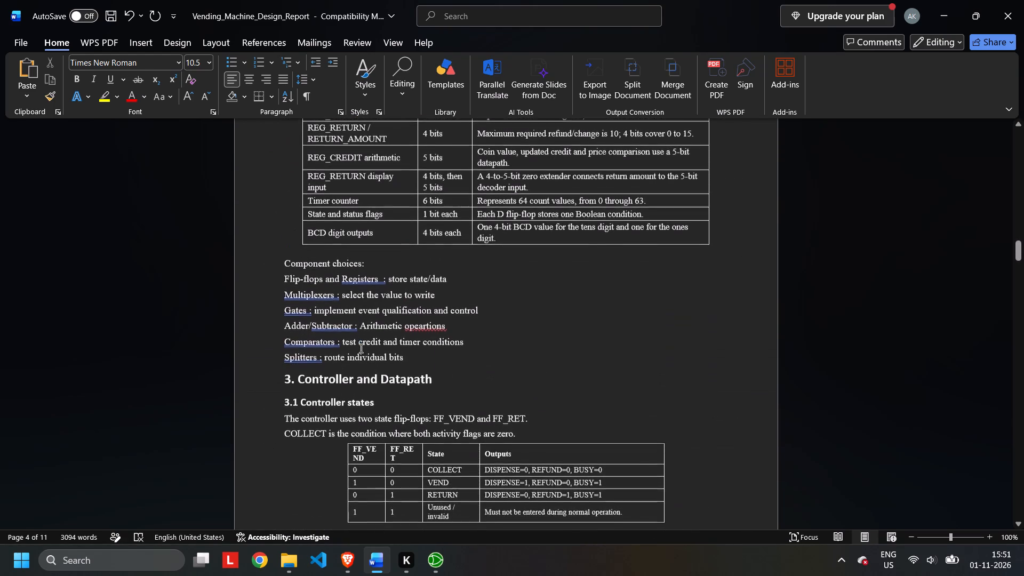
{"action": "scroll", "coordinate": [361, 348], "scroll_direction": "down", "scroll_amount": 1}
{"action": "scroll", "coordinate": [361, 348], "scroll_direction": "right", "scroll_amount": 1}
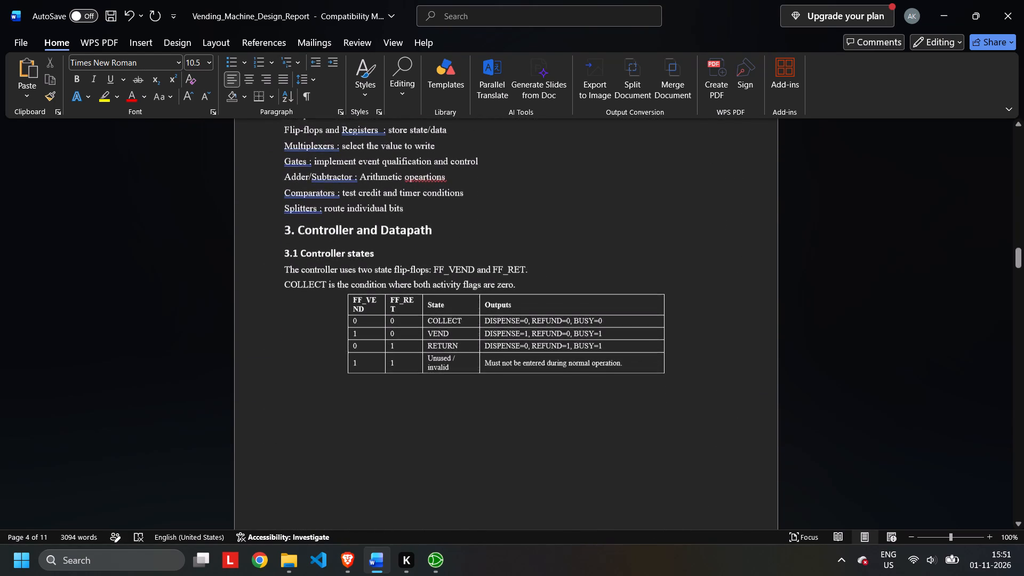
{"action": "scroll", "coordinate": [361, 348], "scroll_direction": "right", "scroll_amount": 1}
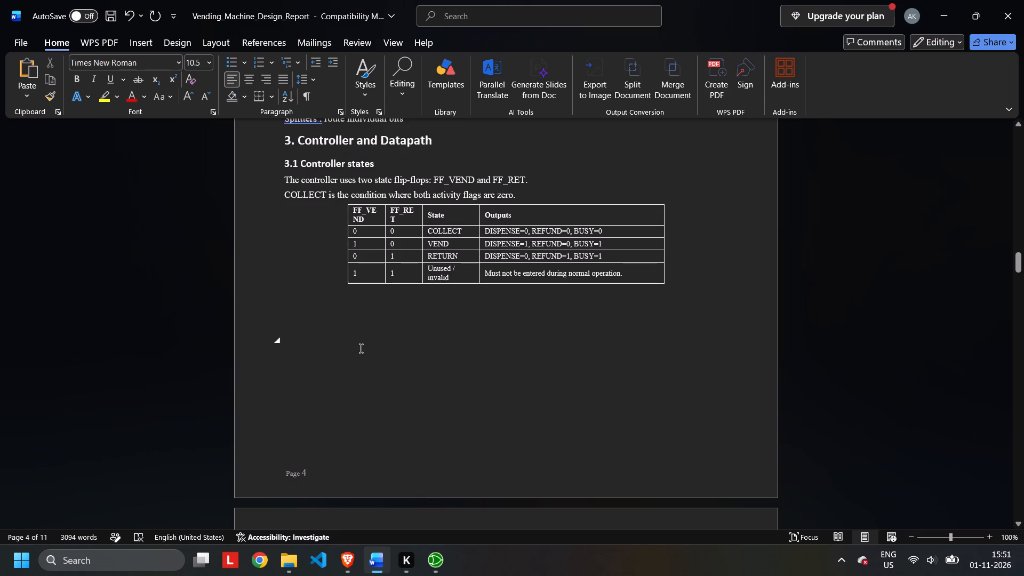
{"action": "scroll", "coordinate": [361, 348], "scroll_direction": "right", "scroll_amount": 1}
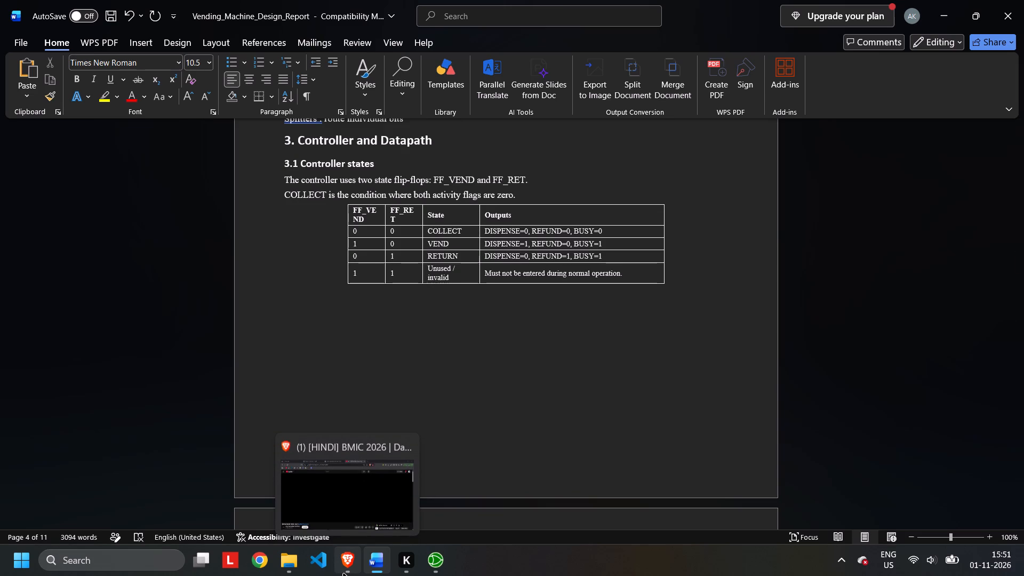
Switch to Brave and watch the BMIC 2026 Day 3 YouTube stream.
{"action": "left_click", "coordinate": [343, 574]}
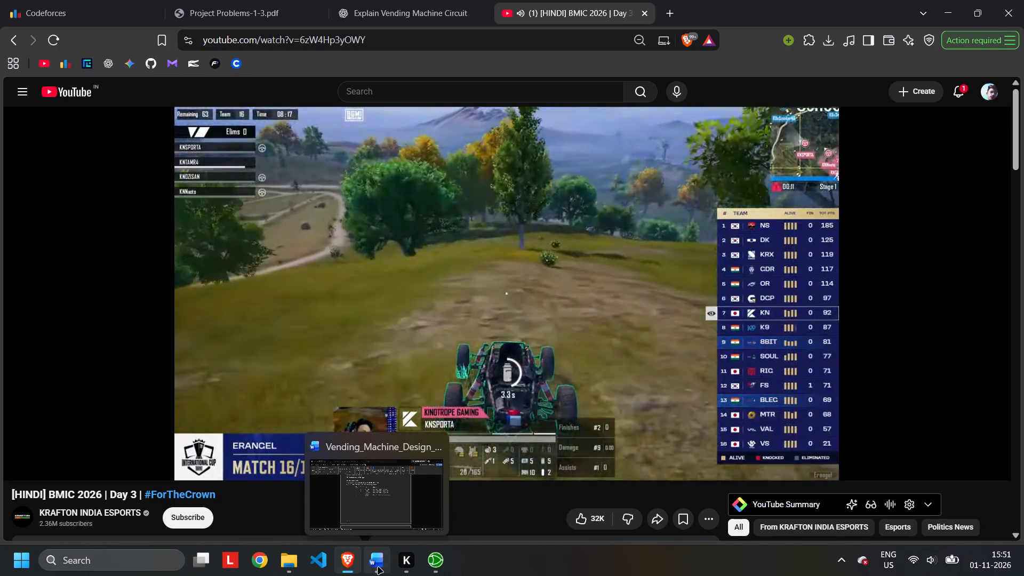
Switch to the Word report and review the page layout of sections 3 and 4, including their equations, tables and datapath figure.
{"action": "left_click", "coordinate": [378, 567]}
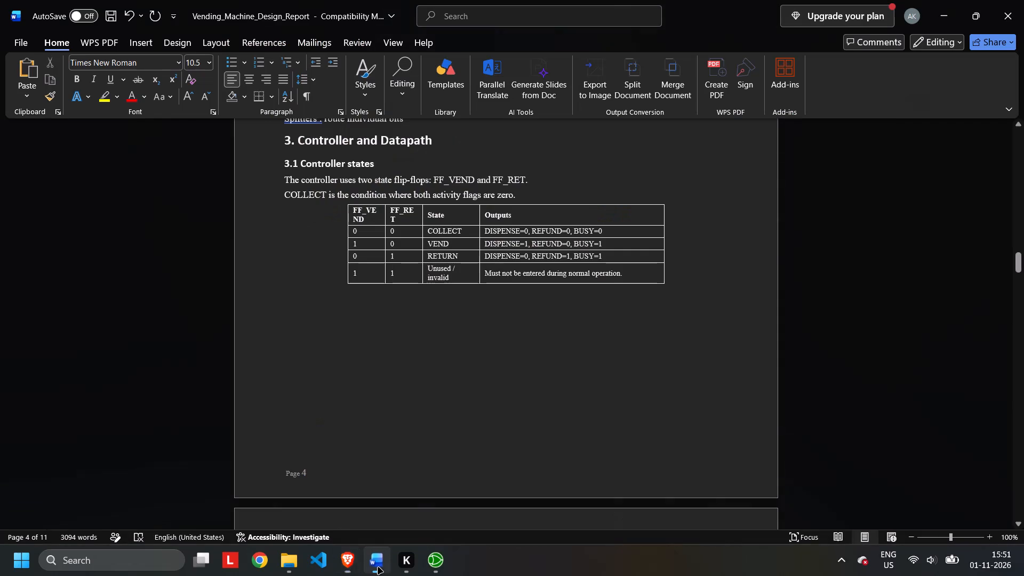
{"action": "scroll", "coordinate": [447, 431], "scroll_direction": "down", "scroll_amount": 2}
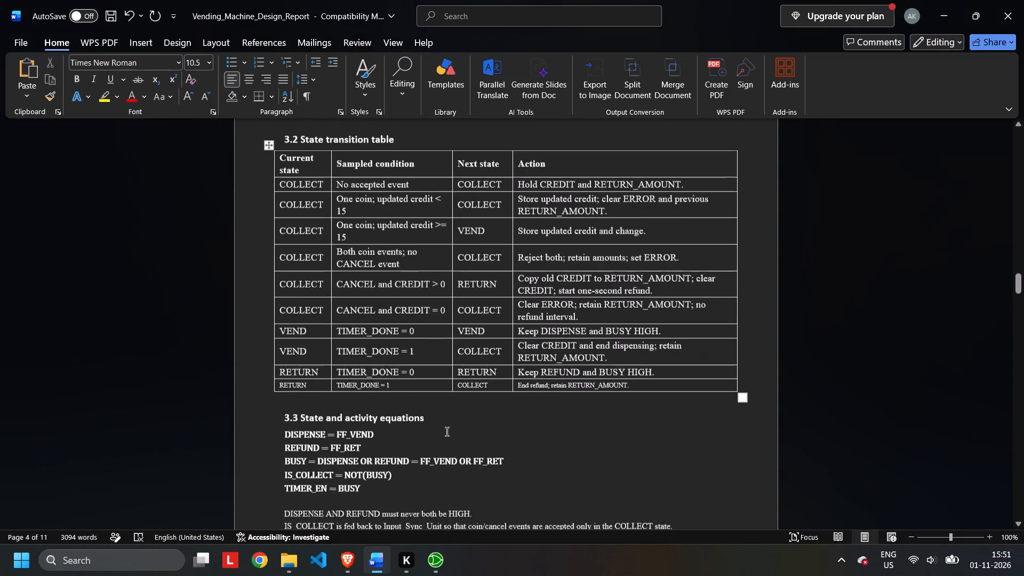
{"action": "scroll", "coordinate": [447, 431], "scroll_direction": "down", "scroll_amount": 7, "text": "ctrl"}
{"action": "scroll", "coordinate": [447, 431], "scroll_direction": "up", "scroll_amount": 20}
{"action": "scroll", "coordinate": [447, 431], "scroll_direction": "up", "scroll_amount": 12}
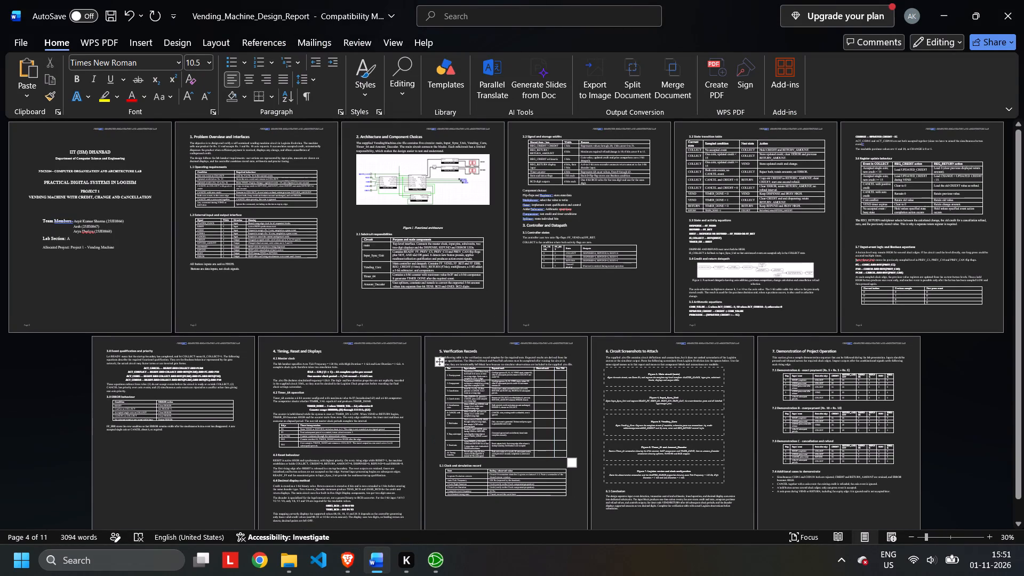
{"action": "scroll", "coordinate": [529, 381], "scroll_direction": "up", "scroll_amount": 5, "text": "ctrl"}
{"action": "left_click", "coordinate": [529, 381]}
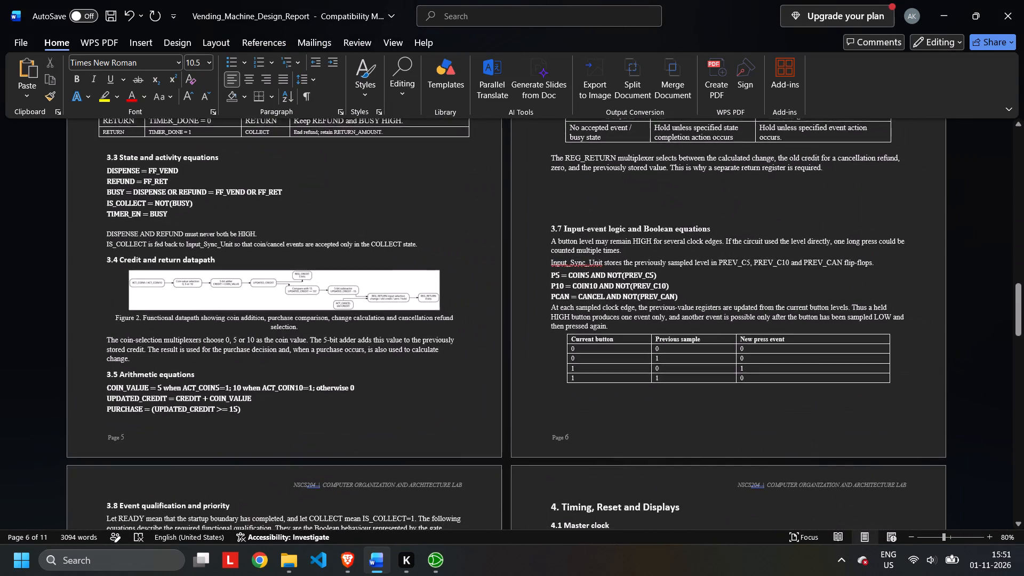
{"action": "scroll", "coordinate": [529, 381], "scroll_direction": "up", "scroll_amount": 3, "text": "ctrl"}
{"action": "scroll", "coordinate": [529, 381], "scroll_direction": "up", "scroll_amount": 2}
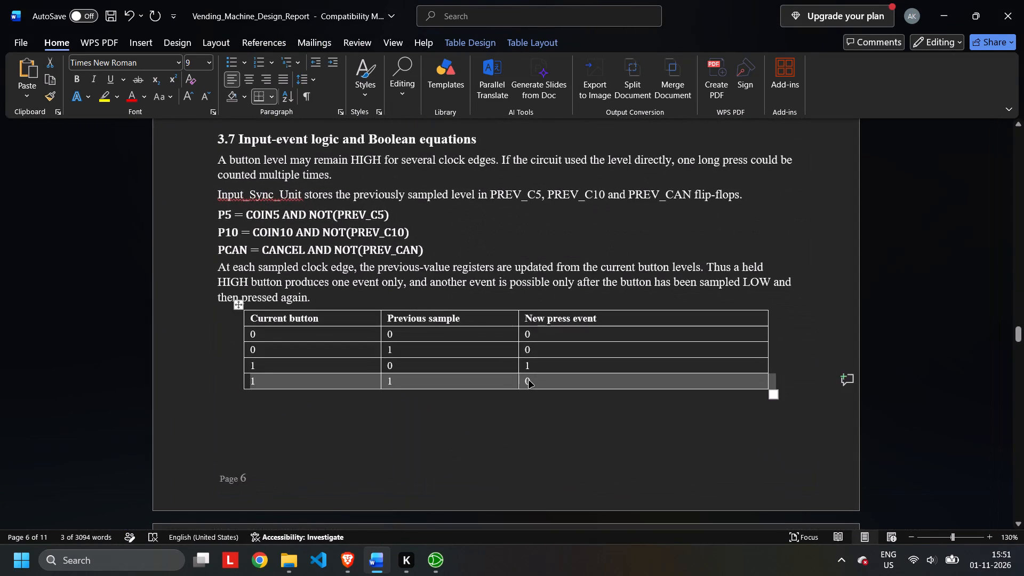
{"action": "scroll", "coordinate": [529, 381], "scroll_direction": "down", "scroll_amount": 1, "text": "ctrl"}
{"action": "left_click", "coordinate": [529, 381]}
{"action": "scroll", "coordinate": [529, 381], "scroll_direction": "up", "scroll_amount": 3}
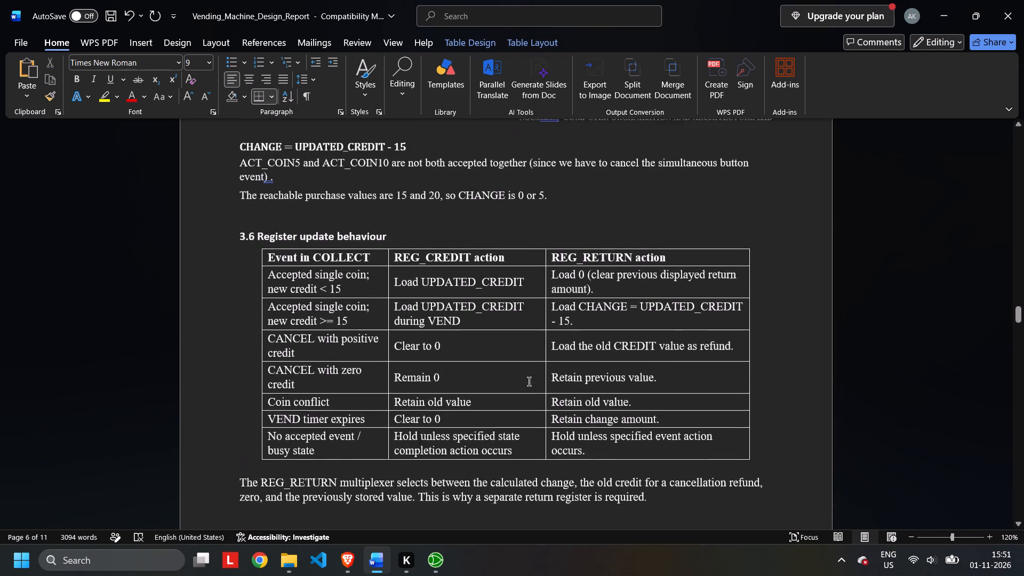
{"action": "scroll", "coordinate": [529, 381], "scroll_direction": "up", "scroll_amount": 2}
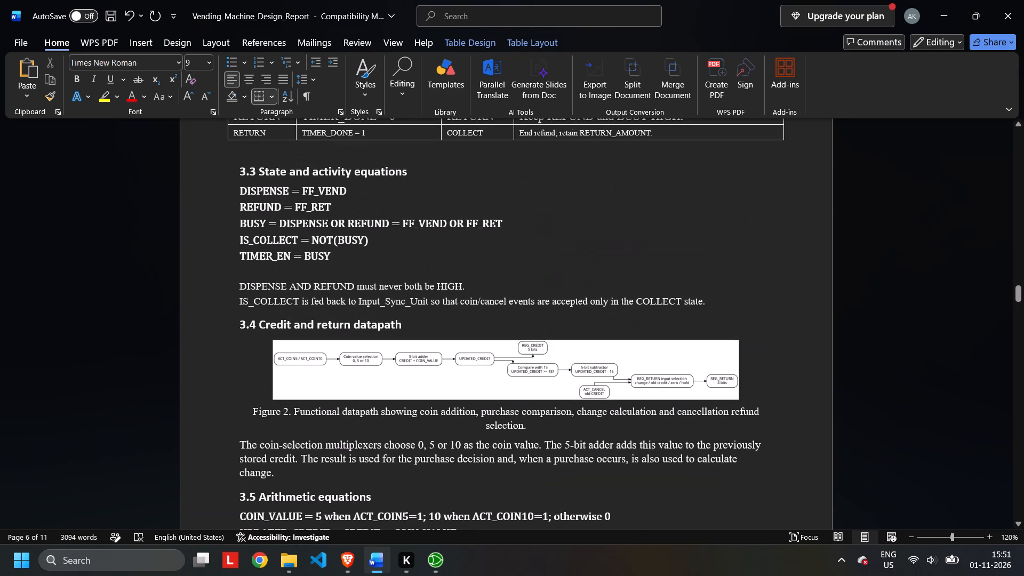
{"action": "scroll", "coordinate": [529, 381], "scroll_direction": "down", "scroll_amount": 6}
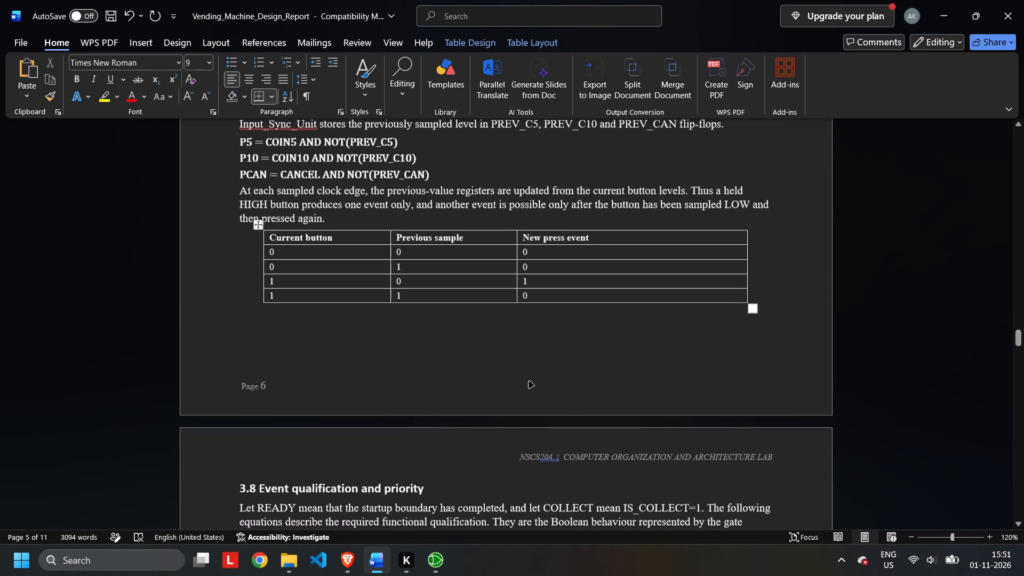
{"action": "scroll", "coordinate": [529, 381], "scroll_direction": "down", "scroll_amount": 2}
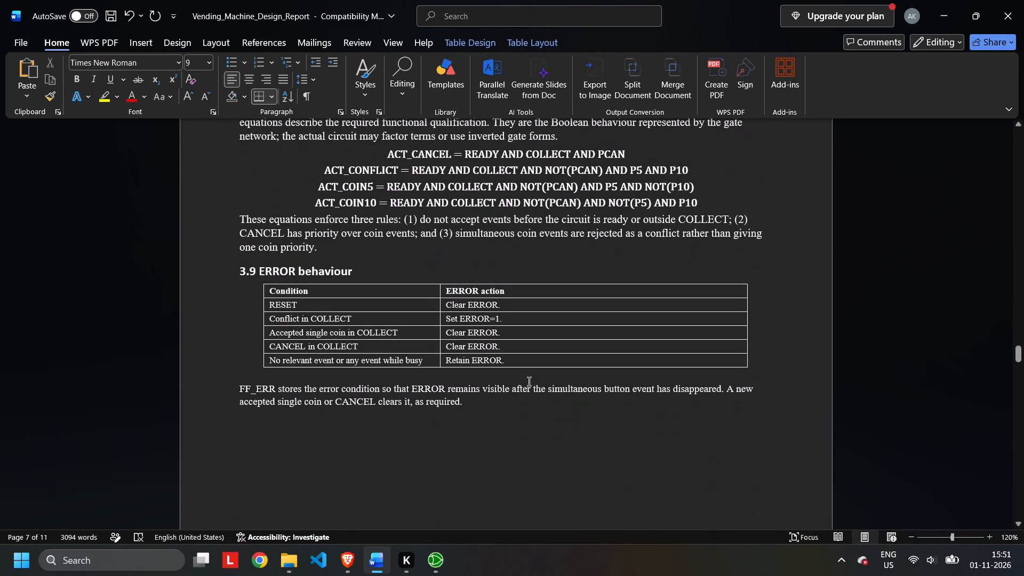
{"action": "scroll", "coordinate": [529, 381], "scroll_direction": "down", "scroll_amount": 6}
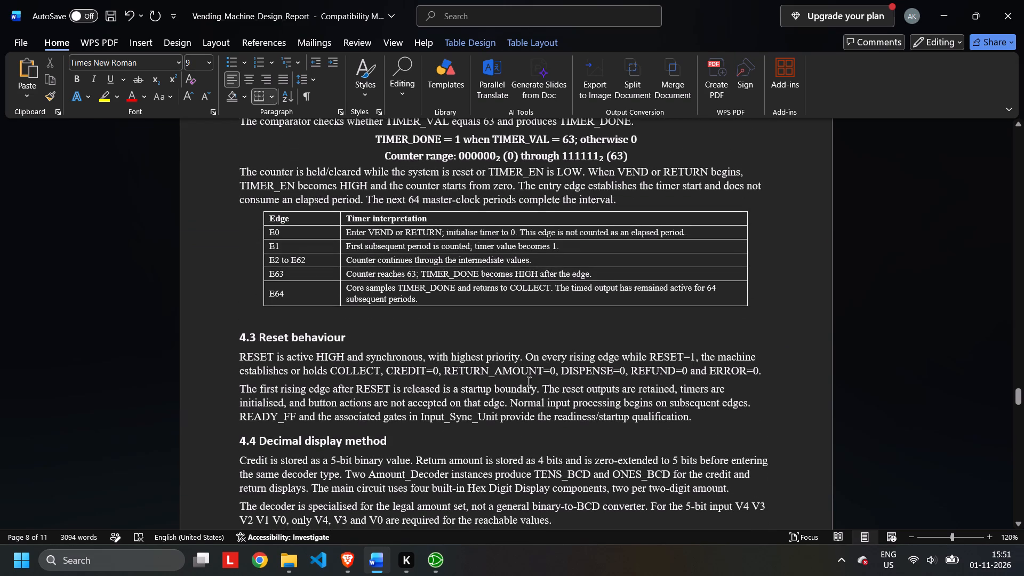
{"action": "scroll", "coordinate": [529, 381], "scroll_direction": "down", "scroll_amount": 6, "text": "ctrl"}
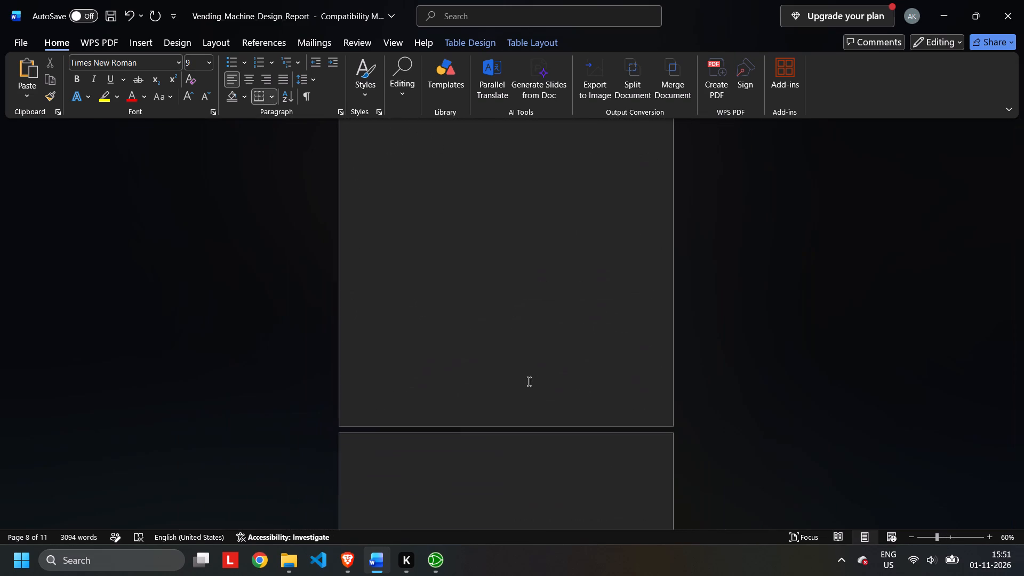
{"action": "scroll", "coordinate": [529, 381], "scroll_direction": "up", "scroll_amount": 3, "text": "ctrl"}
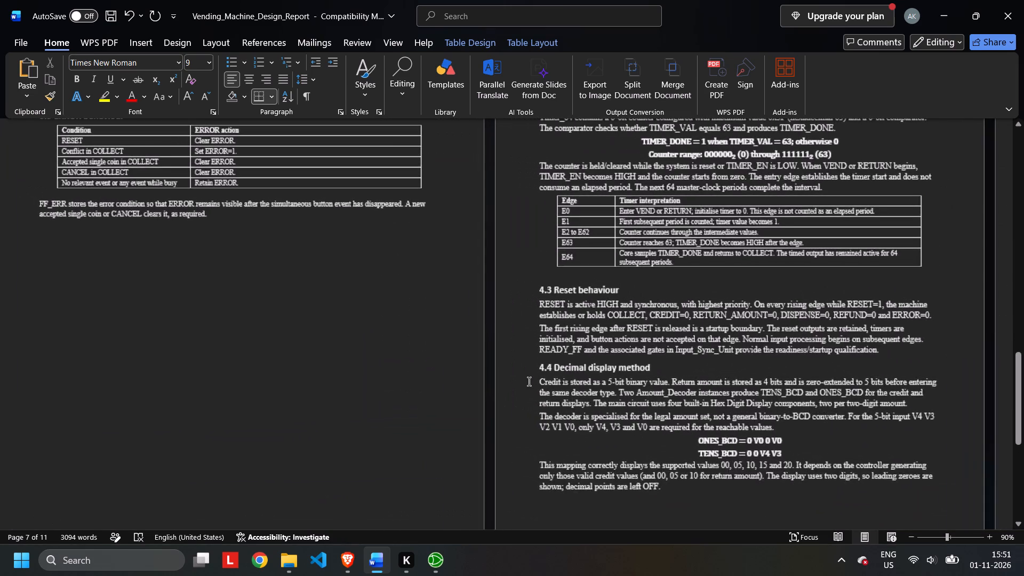
{"action": "scroll", "coordinate": [518, 407], "scroll_direction": "up", "scroll_amount": 5, "text": "ctrl"}
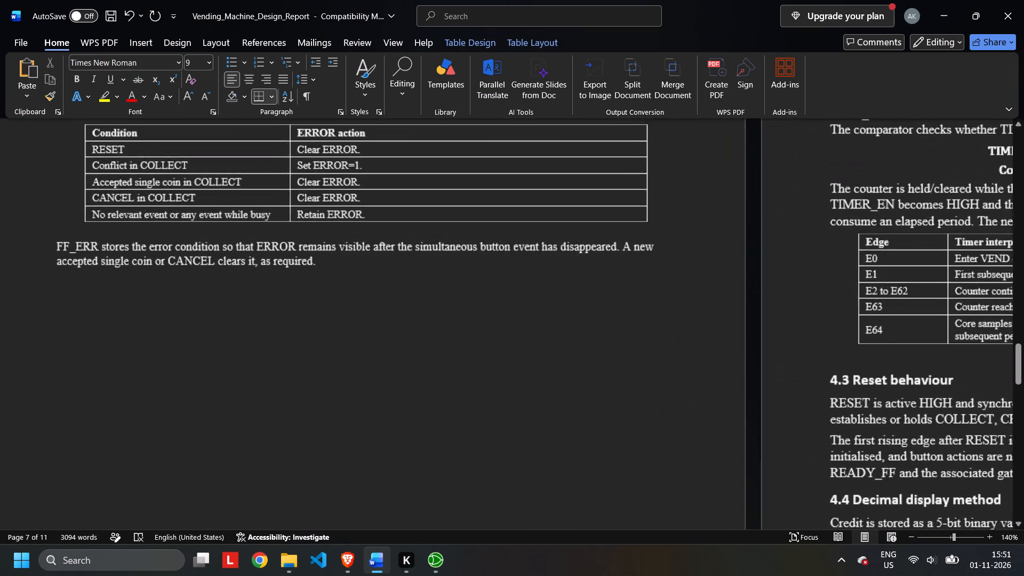
{"action": "scroll", "coordinate": [518, 407], "scroll_direction": "up", "scroll_amount": 1, "text": "ctrl"}
{"action": "scroll", "coordinate": [518, 407], "scroll_direction": "down", "scroll_amount": 1, "text": "ctrl"}
{"action": "scroll", "coordinate": [518, 407], "scroll_direction": "up", "scroll_amount": 8}
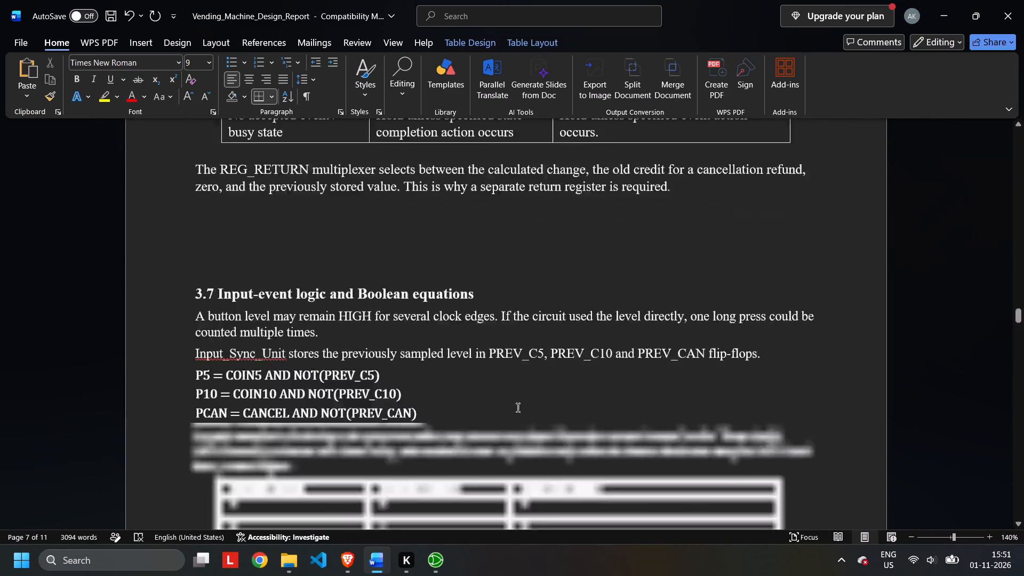
{"action": "scroll", "coordinate": [518, 407], "scroll_direction": "up", "scroll_amount": 16}
{"action": "scroll", "coordinate": [518, 407], "scroll_direction": "down", "scroll_amount": 5, "text": "ctrl"}
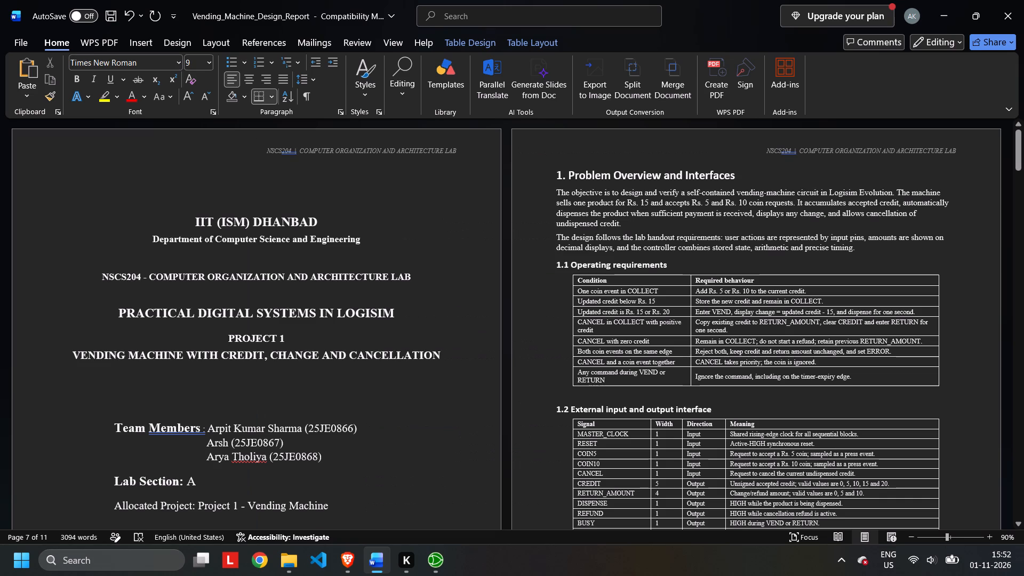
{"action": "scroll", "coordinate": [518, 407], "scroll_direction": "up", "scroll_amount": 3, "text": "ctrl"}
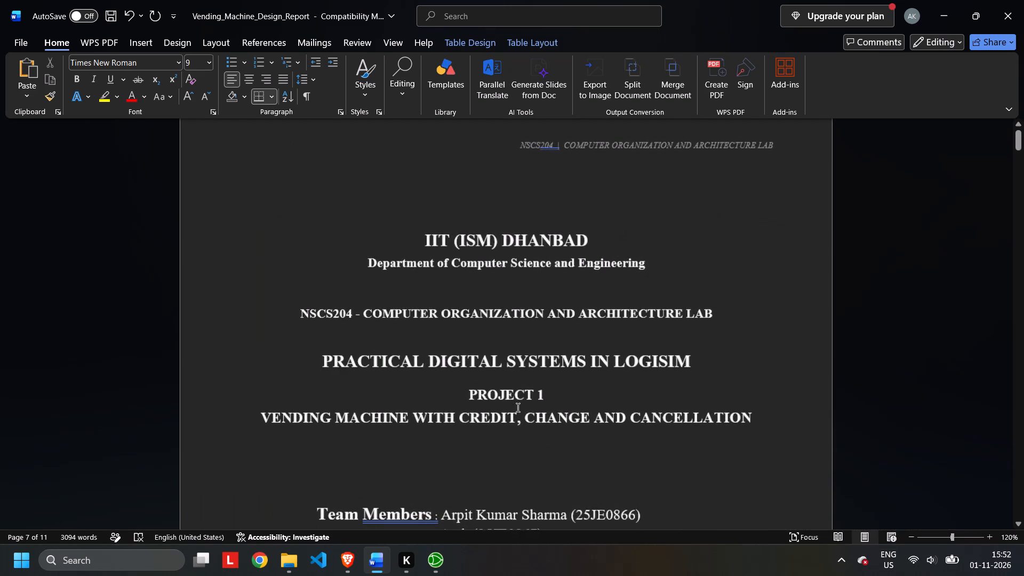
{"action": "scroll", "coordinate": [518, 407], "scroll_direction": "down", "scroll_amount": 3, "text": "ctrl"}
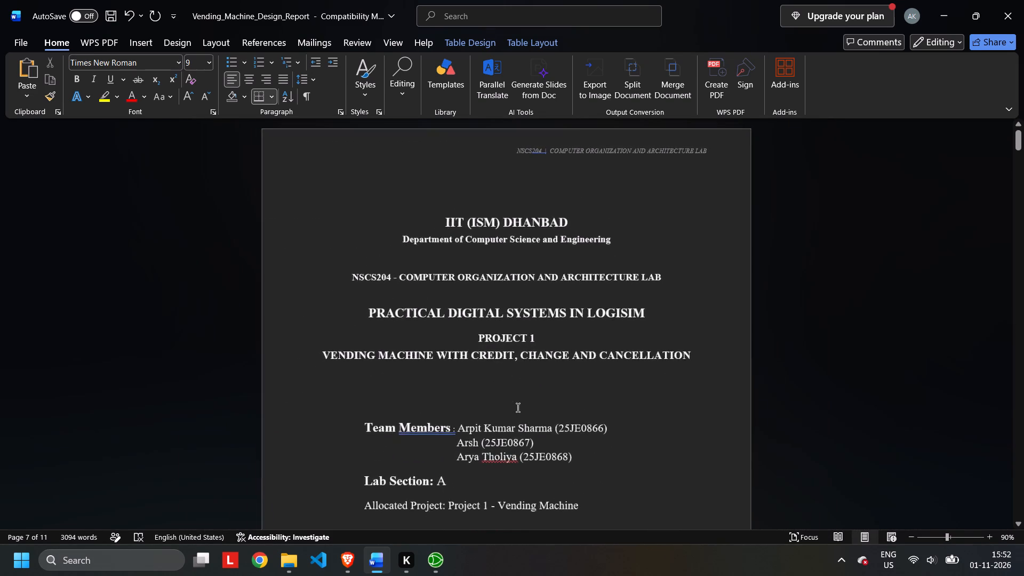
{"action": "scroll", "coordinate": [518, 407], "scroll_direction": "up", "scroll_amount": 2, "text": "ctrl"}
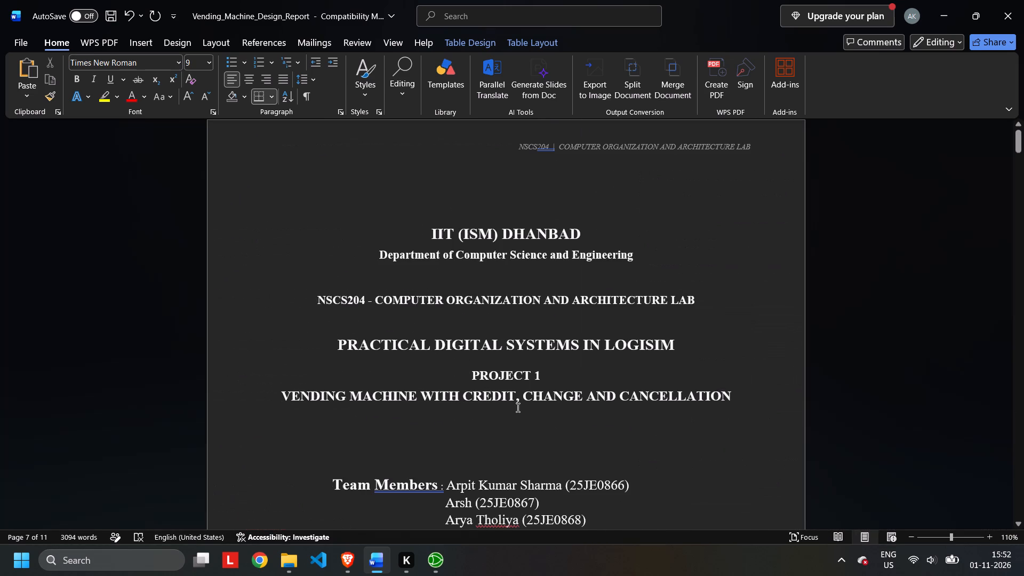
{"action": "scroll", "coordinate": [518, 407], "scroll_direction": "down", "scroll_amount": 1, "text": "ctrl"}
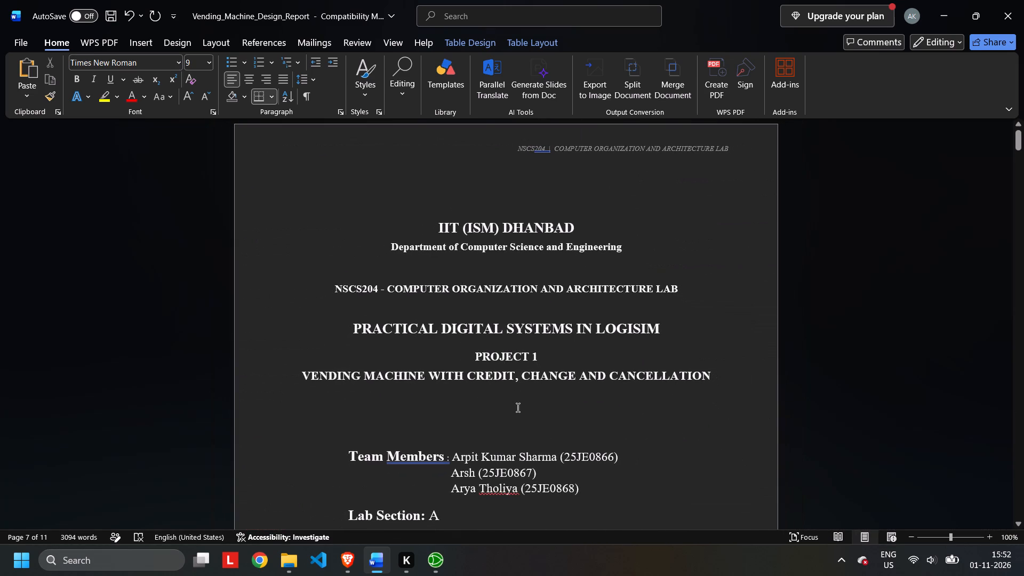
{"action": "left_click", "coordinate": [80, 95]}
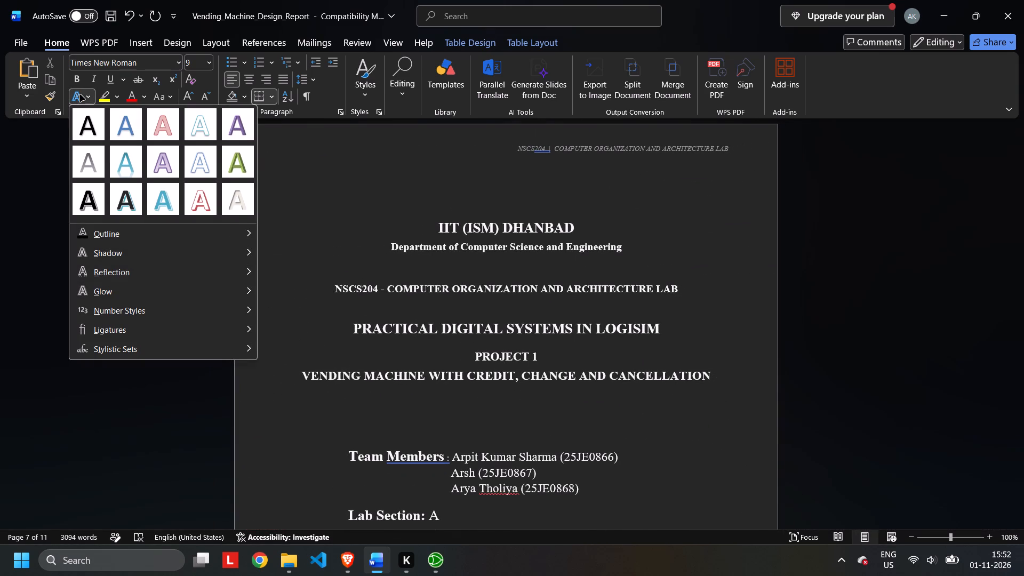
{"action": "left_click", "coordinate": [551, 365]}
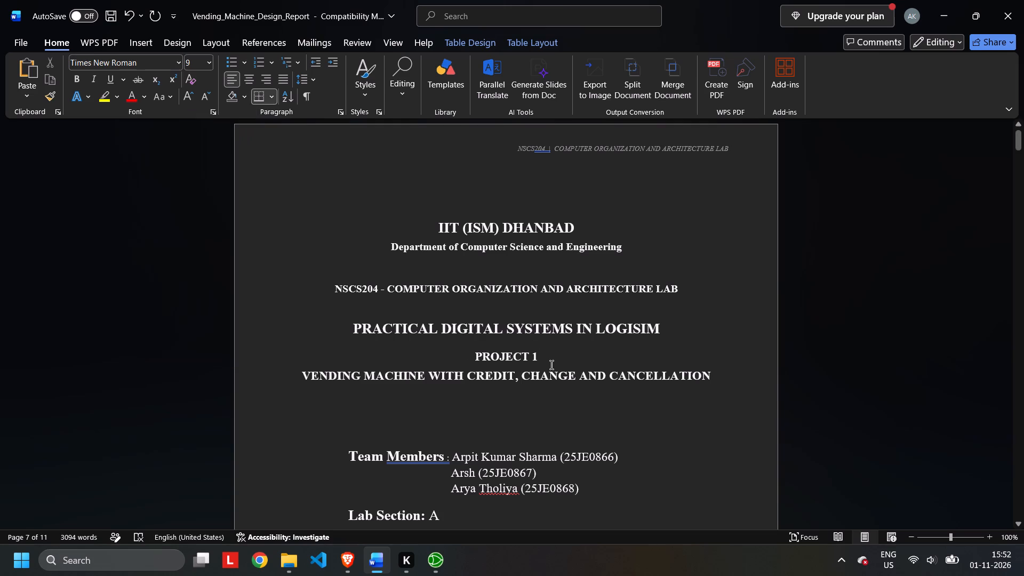
Look through the report from the title page to section 7.4, then examine the test table in section 5, Verification Records.
{"action": "scroll", "coordinate": [551, 365], "scroll_direction": "down", "scroll_amount": 3}
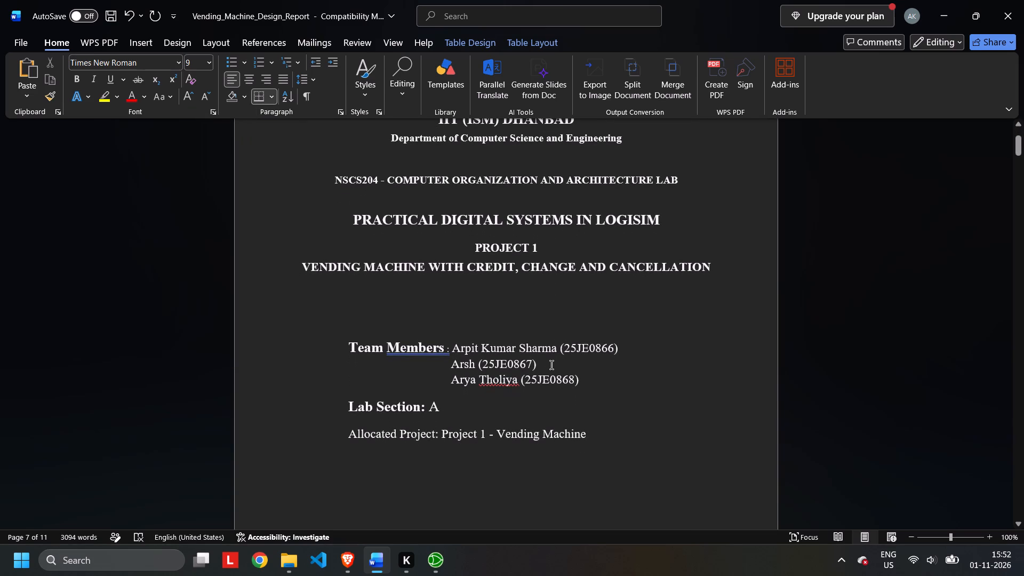
{"action": "scroll", "coordinate": [551, 365], "scroll_direction": "down", "scroll_amount": 3}
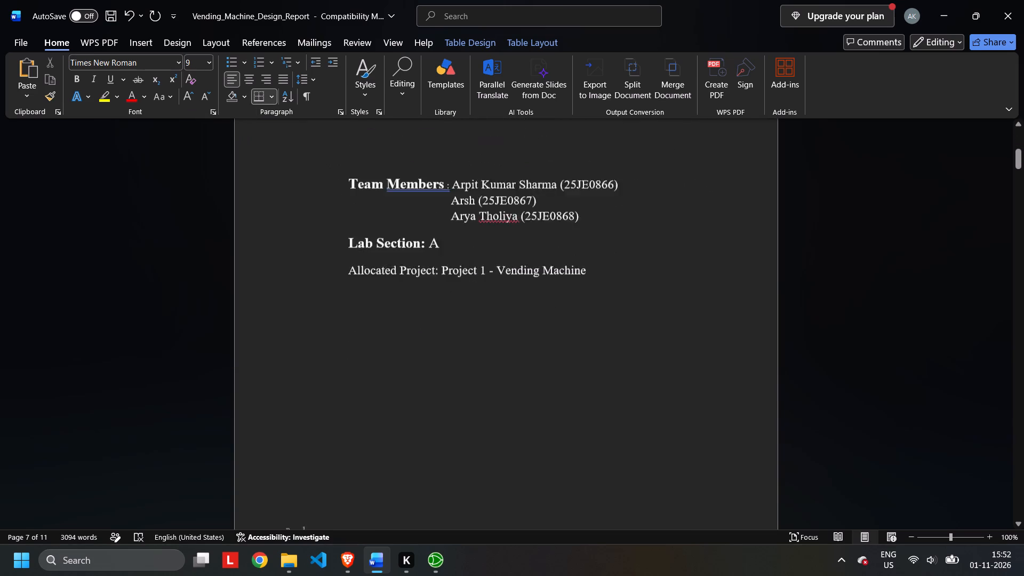
{"action": "scroll", "coordinate": [551, 365], "scroll_direction": "down", "scroll_amount": 1}
{"action": "scroll", "coordinate": [551, 365], "scroll_direction": "right", "scroll_amount": 1}
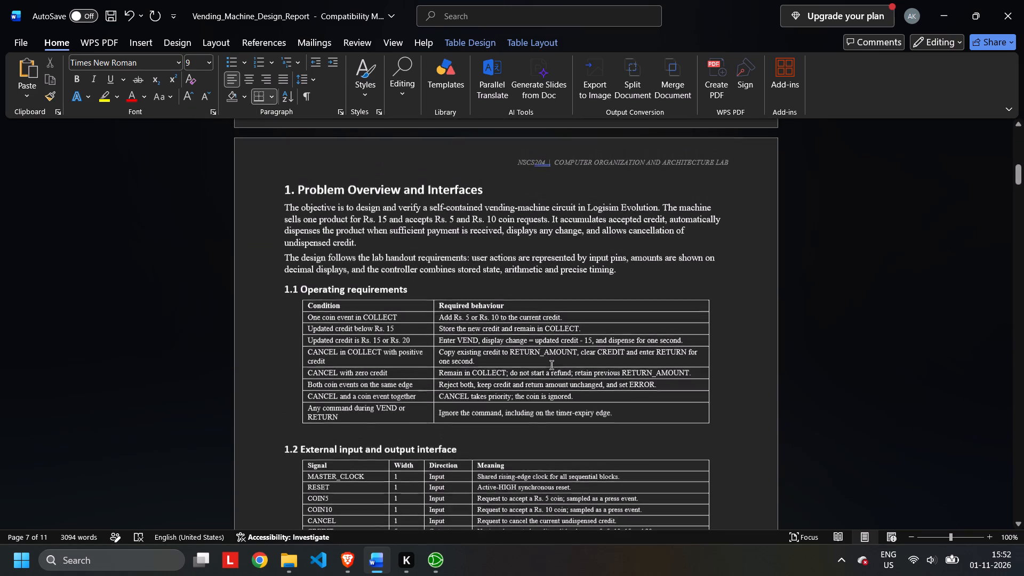
{"action": "scroll", "coordinate": [551, 365], "scroll_direction": "right", "scroll_amount": 1}
{"action": "scroll", "coordinate": [551, 365], "scroll_direction": "down", "scroll_amount": 7}
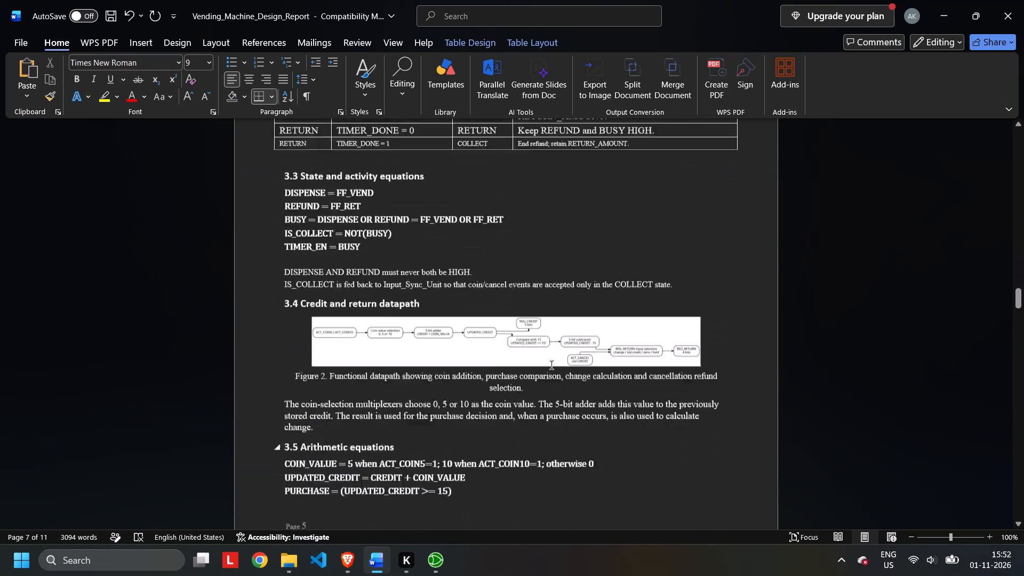
{"action": "scroll", "coordinate": [551, 365], "scroll_direction": "down", "scroll_amount": 11}
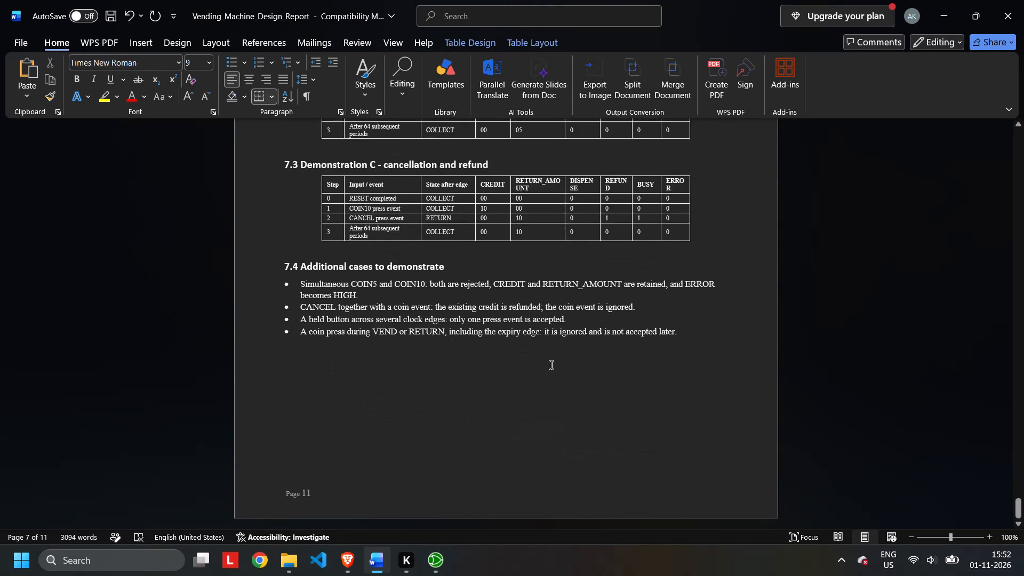
{"action": "scroll", "coordinate": [551, 365], "scroll_direction": "up", "scroll_amount": 12}
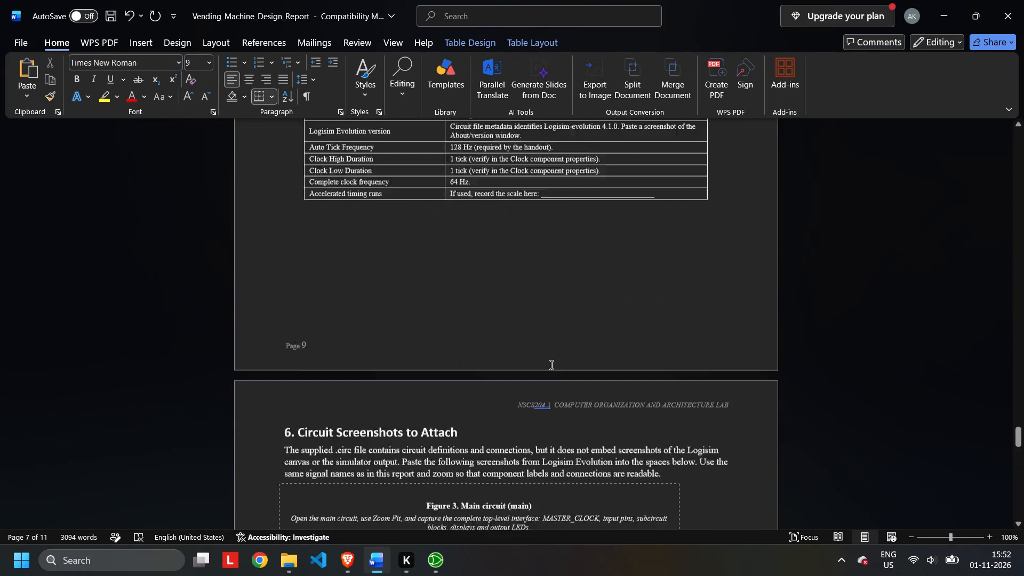
{"action": "scroll", "coordinate": [551, 365], "scroll_direction": "up", "scroll_amount": 2}
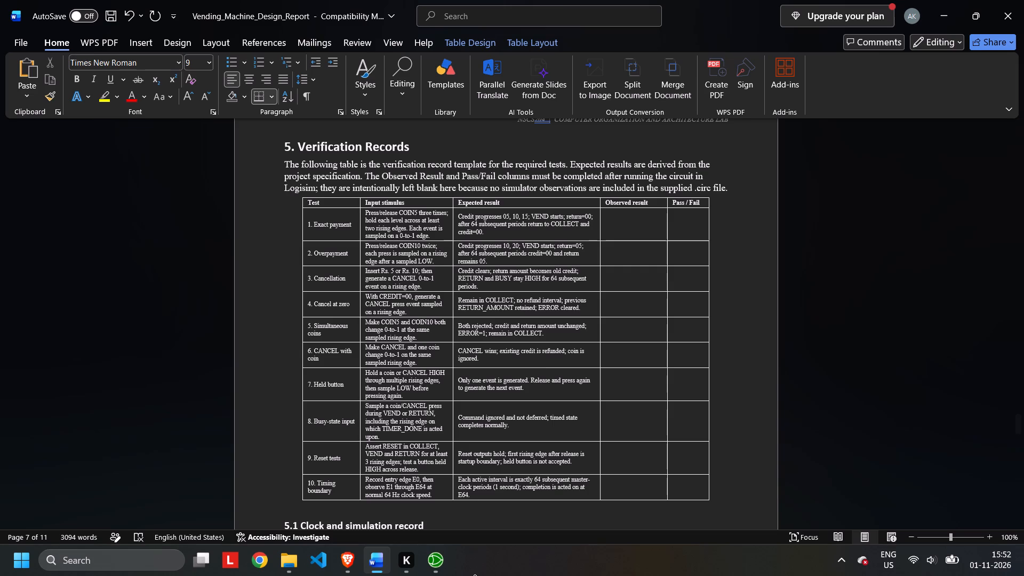
Switch to Logisim-evolution, examine the main and Timer_64 circuits of VendingMachine, and return to the Word report.
{"action": "left_click", "coordinate": [443, 564]}
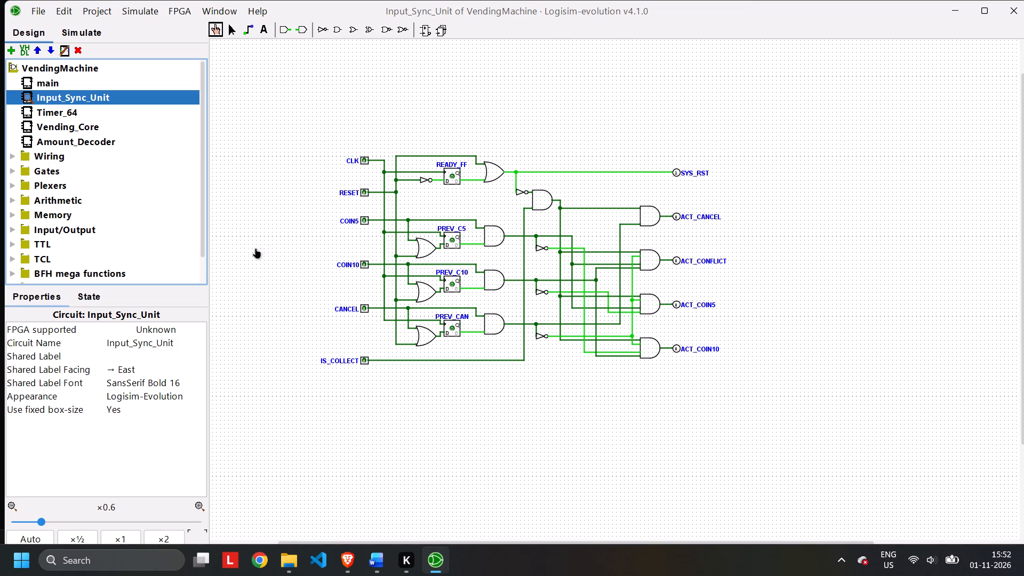
{"action": "double_click", "coordinate": [53, 84]}
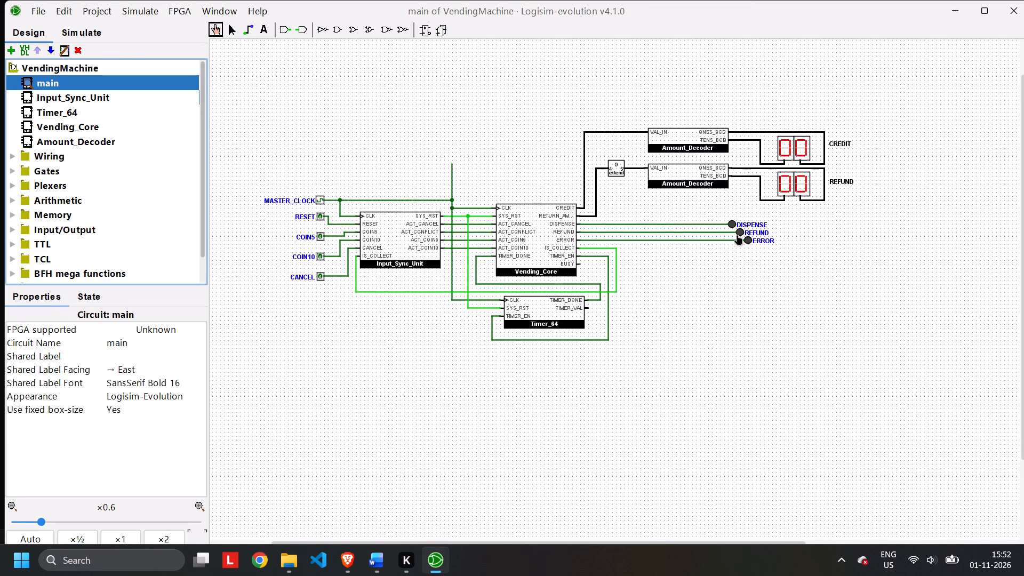
{"action": "scroll", "coordinate": [737, 235], "scroll_direction": "up", "scroll_amount": 4, "text": "ctrl"}
{"action": "scroll", "coordinate": [737, 235], "scroll_direction": "right", "scroll_amount": 6}
{"action": "scroll", "coordinate": [737, 235], "scroll_direction": "down", "scroll_amount": 2, "text": "ctrl"}
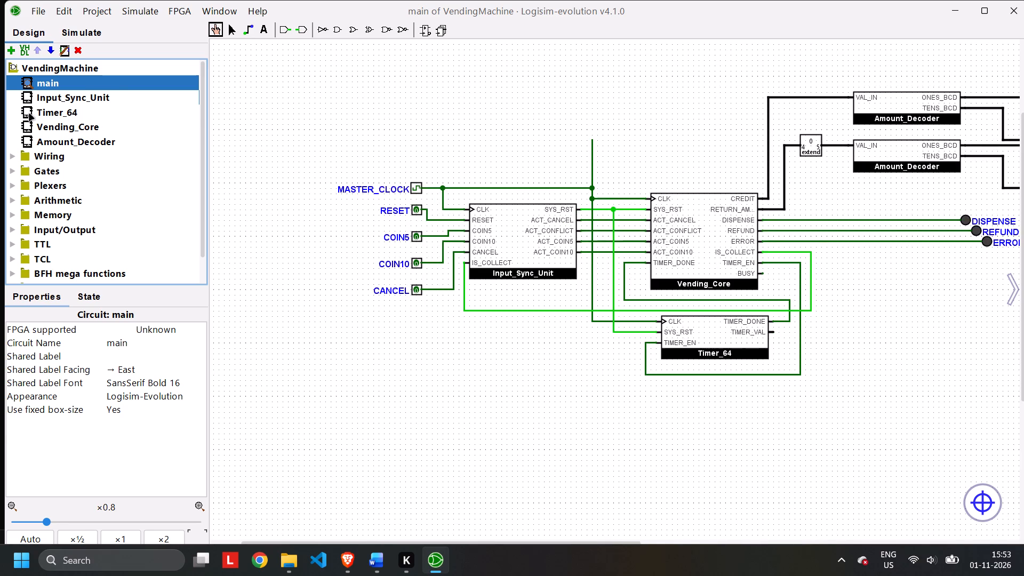
{"action": "double_click", "coordinate": [29, 114]}
{"action": "scroll", "coordinate": [489, 222], "scroll_direction": "up", "scroll_amount": 3}
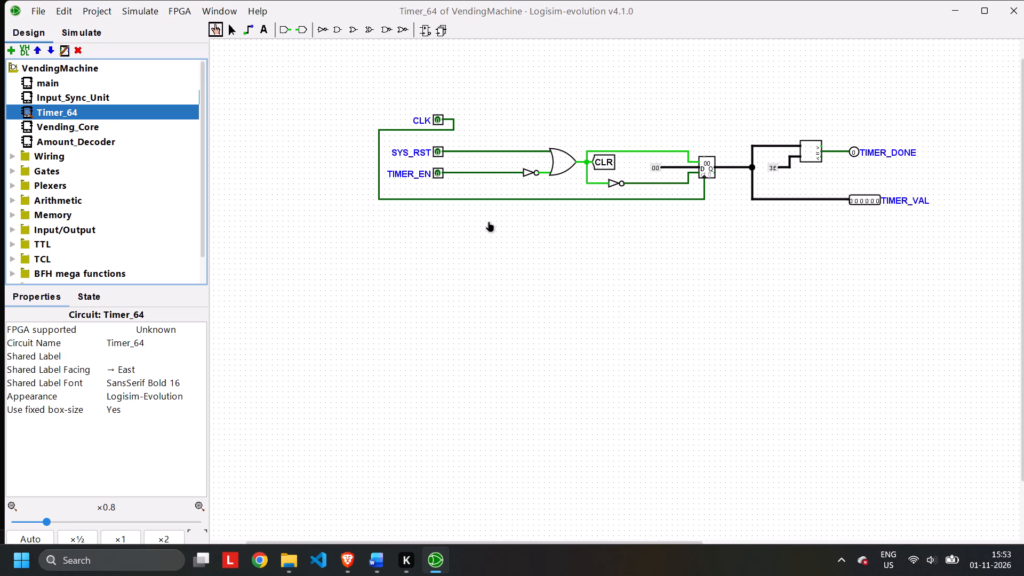
{"action": "scroll", "coordinate": [489, 222], "scroll_direction": "down", "scroll_amount": 2, "text": "ctrl"}
{"action": "scroll", "coordinate": [489, 222], "scroll_direction": "up", "scroll_amount": 2, "text": "ctrl"}
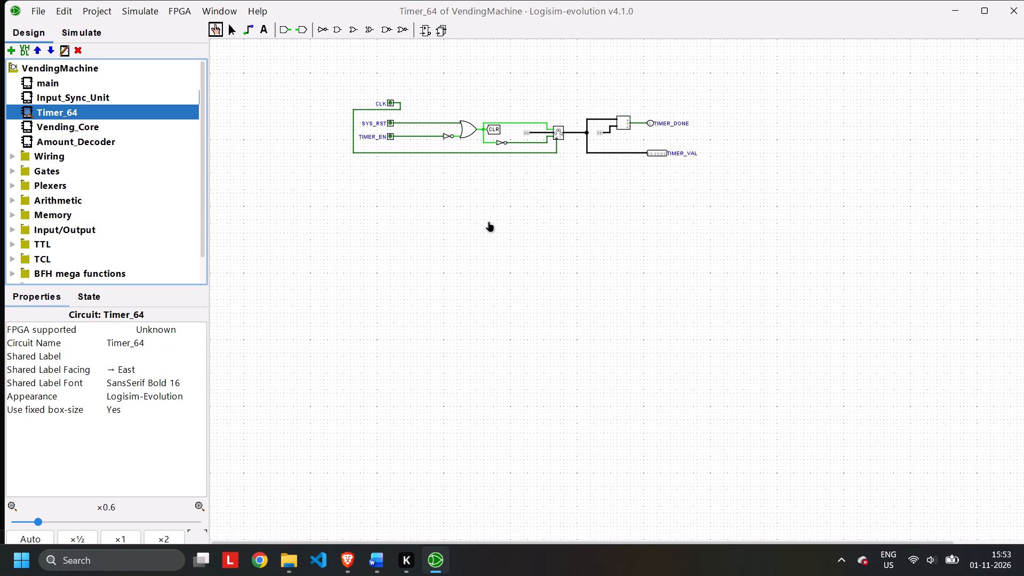
{"action": "double_click", "coordinate": [29, 83]}
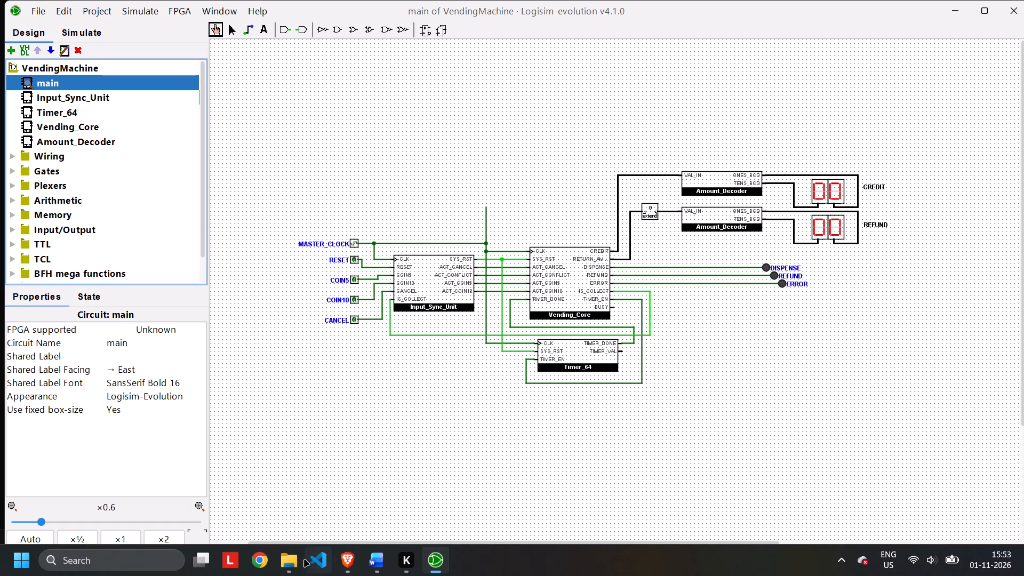
{"action": "left_click", "coordinate": [380, 566]}
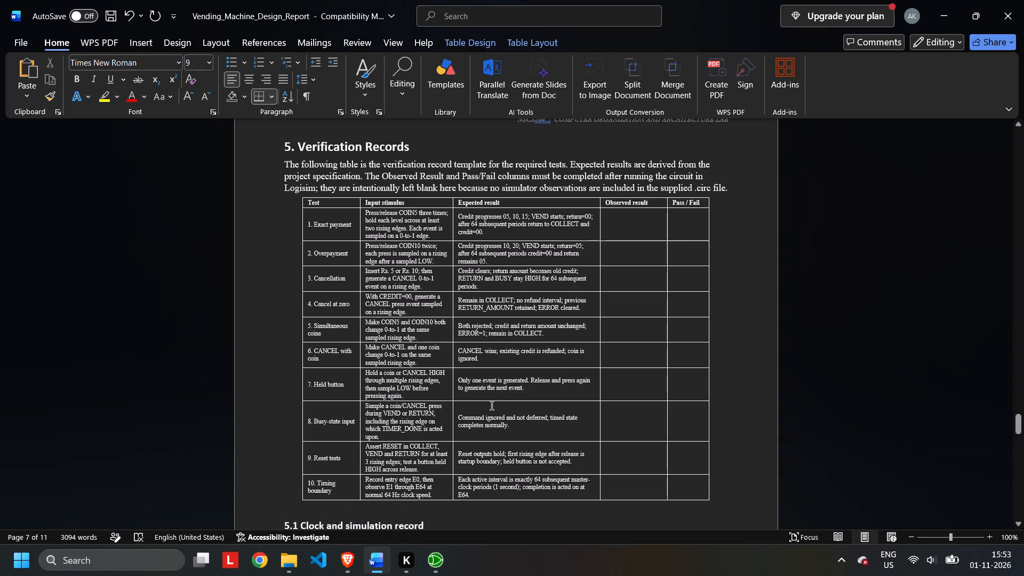
Look through the report from section 3.8 to the start of section 5, examining the timing, reset and display text in section 4.
{"action": "scroll", "coordinate": [538, 382], "scroll_direction": "up", "scroll_amount": 6}
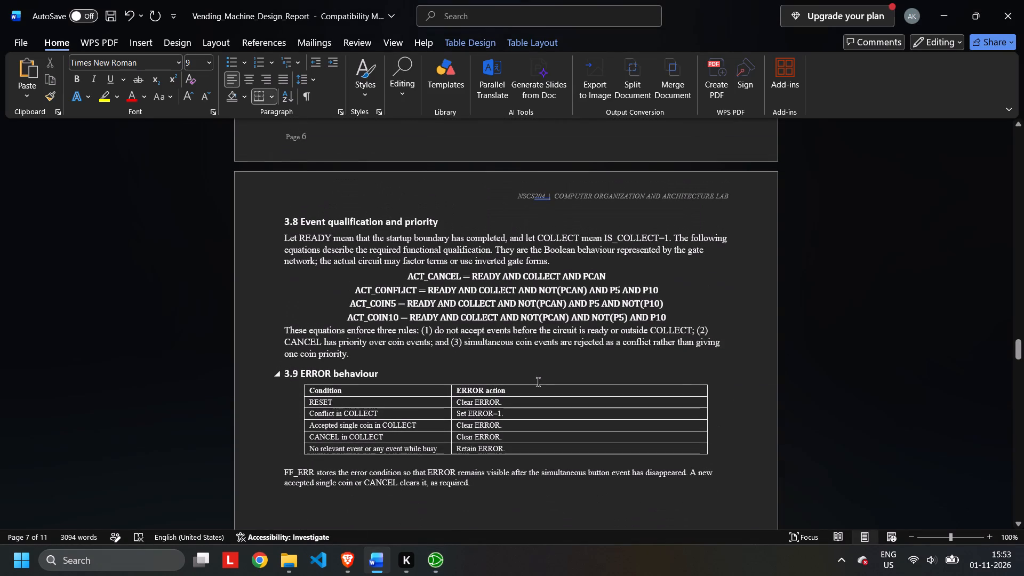
{"action": "scroll", "coordinate": [538, 382], "scroll_direction": "down", "scroll_amount": 3}
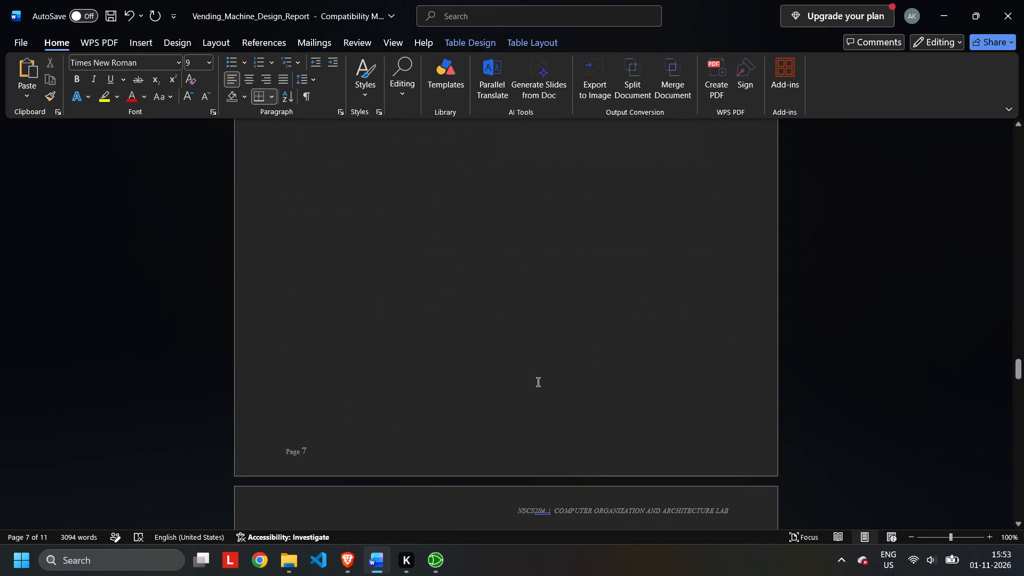
{"action": "scroll", "coordinate": [538, 382], "scroll_direction": "down", "scroll_amount": 3}
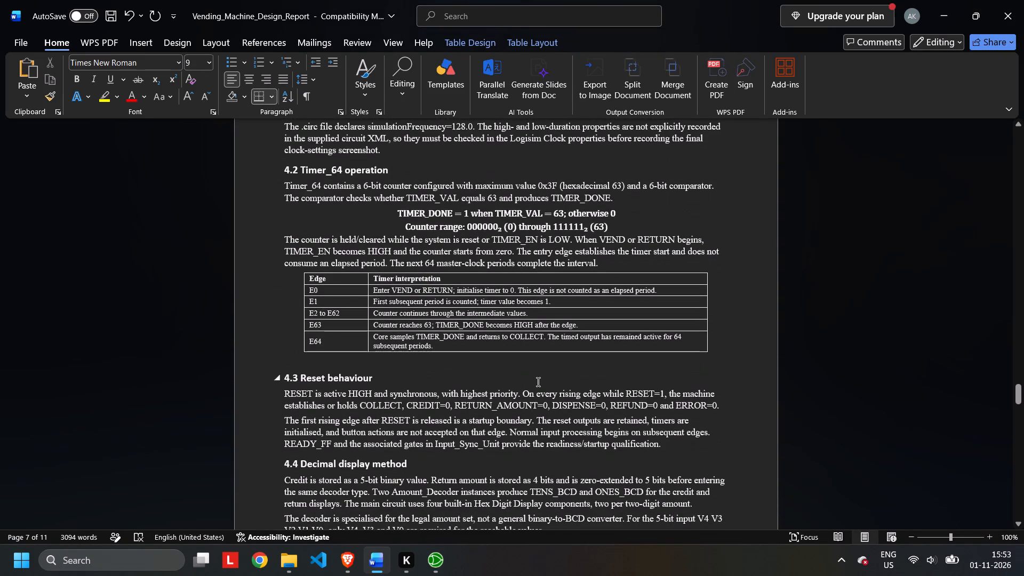
{"action": "scroll", "coordinate": [538, 382], "scroll_direction": "up", "scroll_amount": 1}
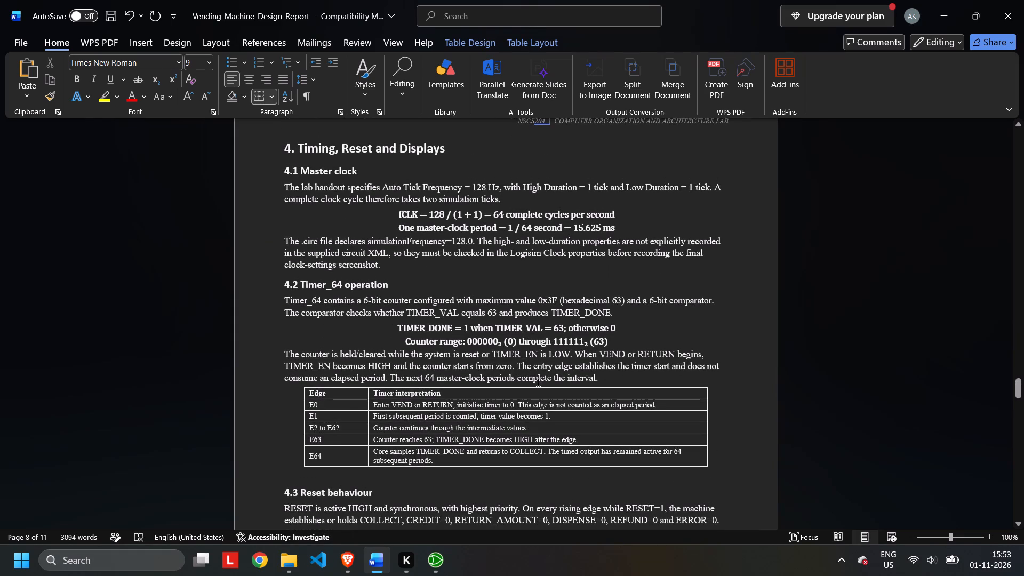
{"action": "scroll", "coordinate": [538, 382], "scroll_direction": "up", "scroll_amount": 1}
{"action": "scroll", "coordinate": [538, 382], "scroll_direction": "down", "scroll_amount": 2}
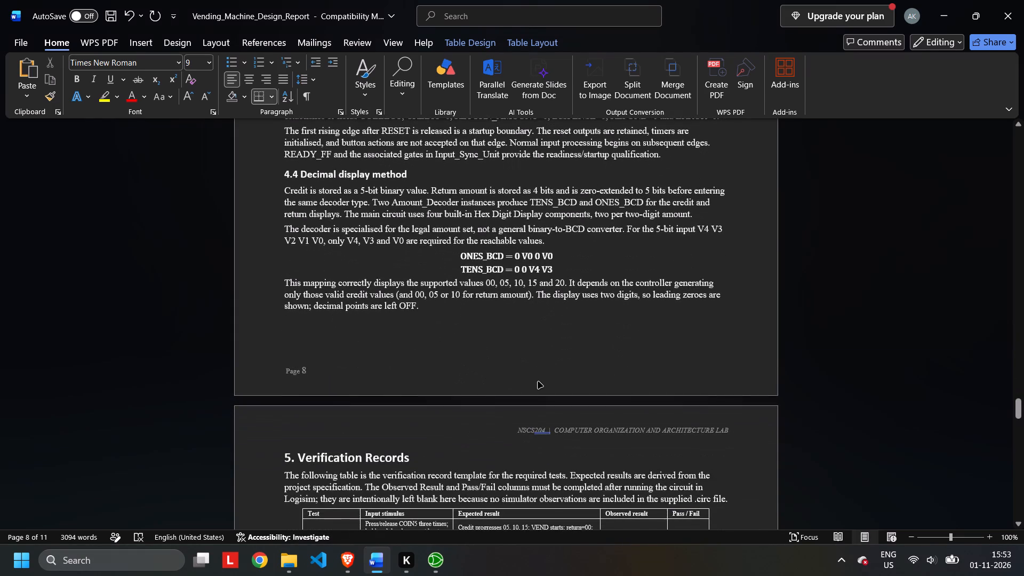
{"action": "scroll", "coordinate": [538, 382], "scroll_direction": "up", "scroll_amount": 2}
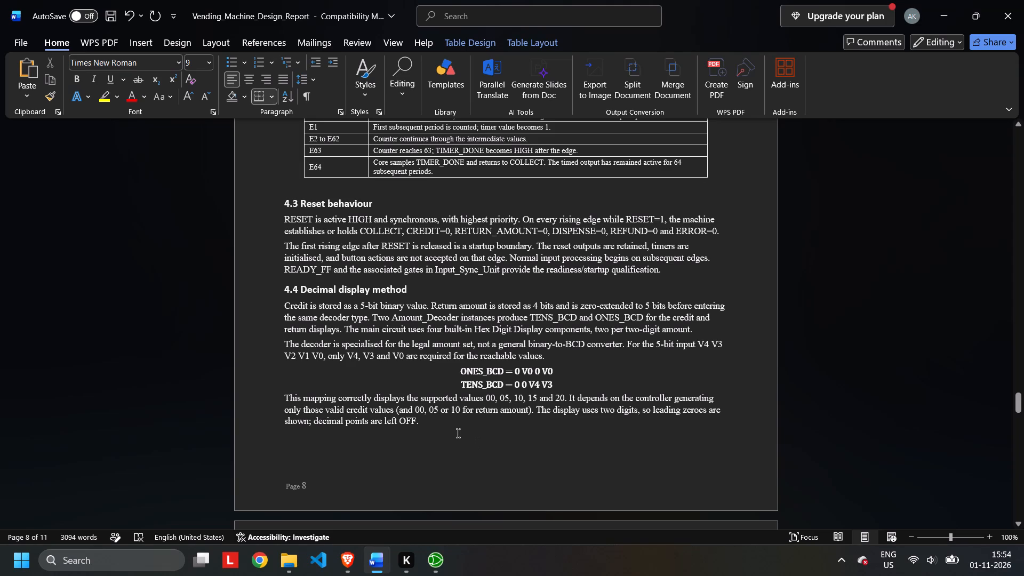
Switch to Brave and resume the BMIC 2026 Day 3 YouTube stream at the live point.
{"action": "left_click", "coordinate": [358, 553]}
{"action": "left_click", "coordinate": [441, 316]}
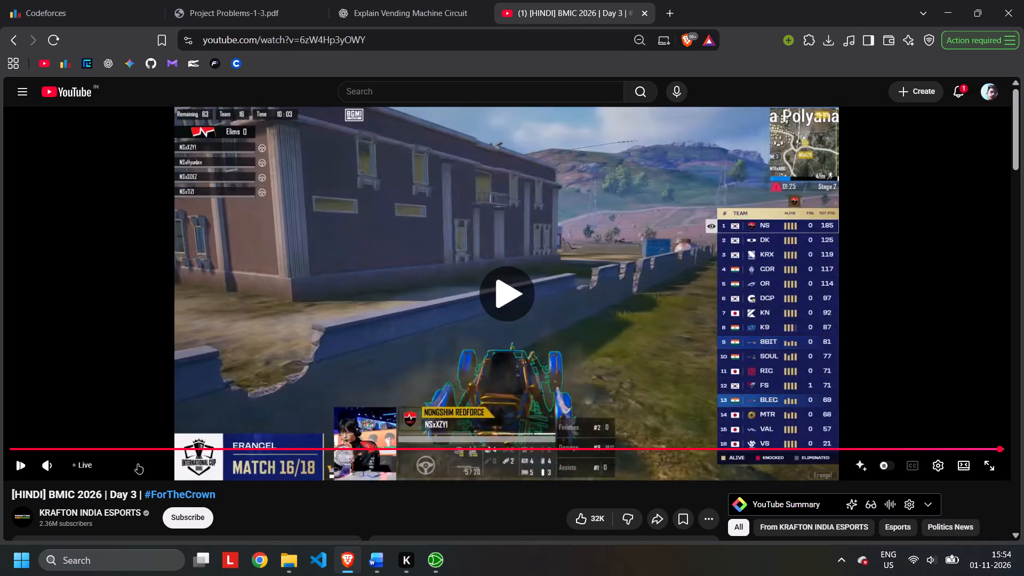
{"action": "left_click", "coordinate": [86, 464]}
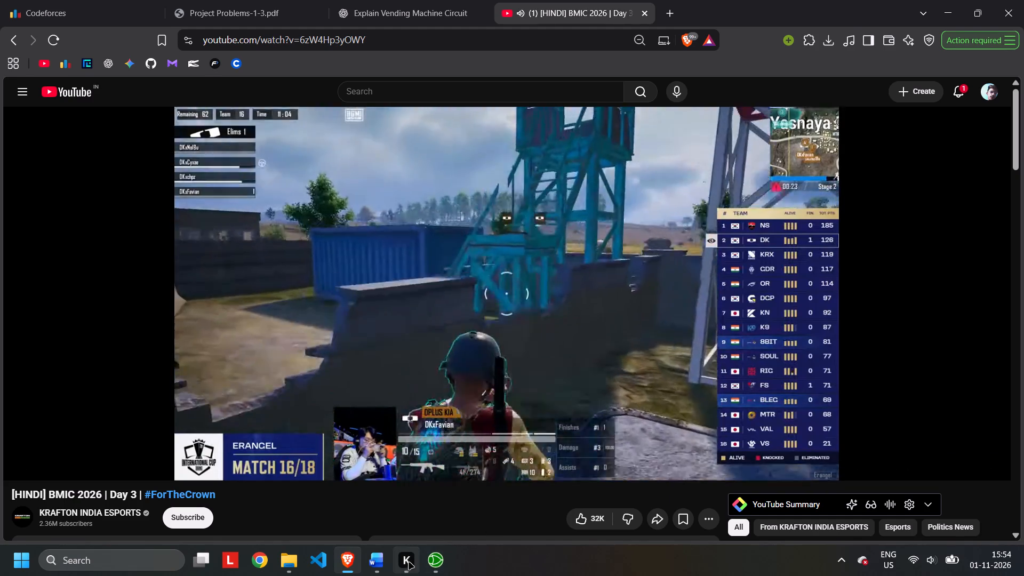
Return to the Word report and delete the master-clock period equation and the .circ simulationFrequency paragraph from section 4.1.
{"action": "left_click", "coordinate": [376, 564]}
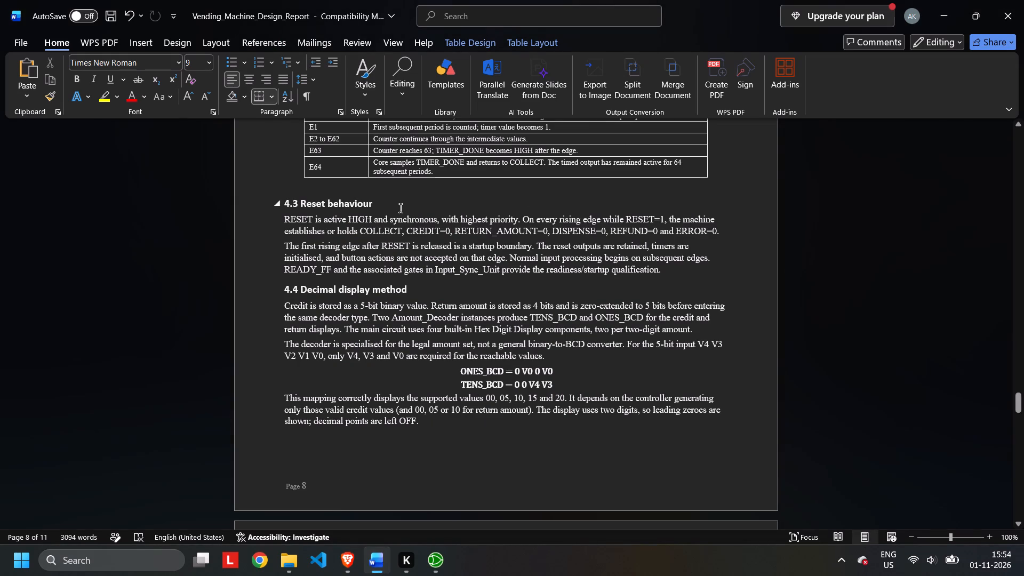
{"action": "scroll", "coordinate": [401, 208], "scroll_direction": "up", "scroll_amount": 2}
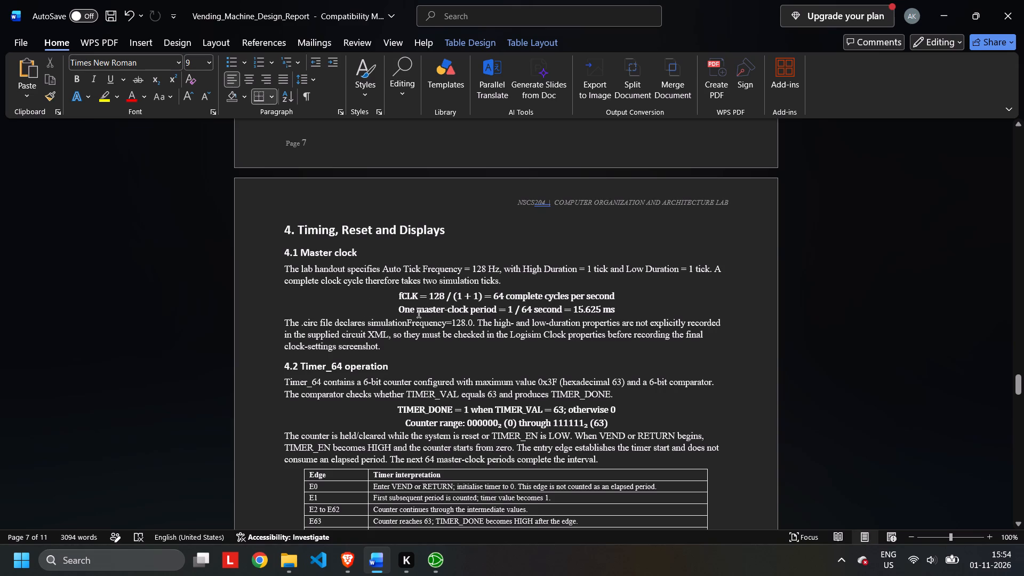
{"action": "left_click_drag", "start_coordinate": [398, 311], "coordinate": [626, 300]}
{"action": "left_click_drag", "start_coordinate": [626, 300], "coordinate": [614, 310]}
{"action": "key", "text": "BackSpace"}
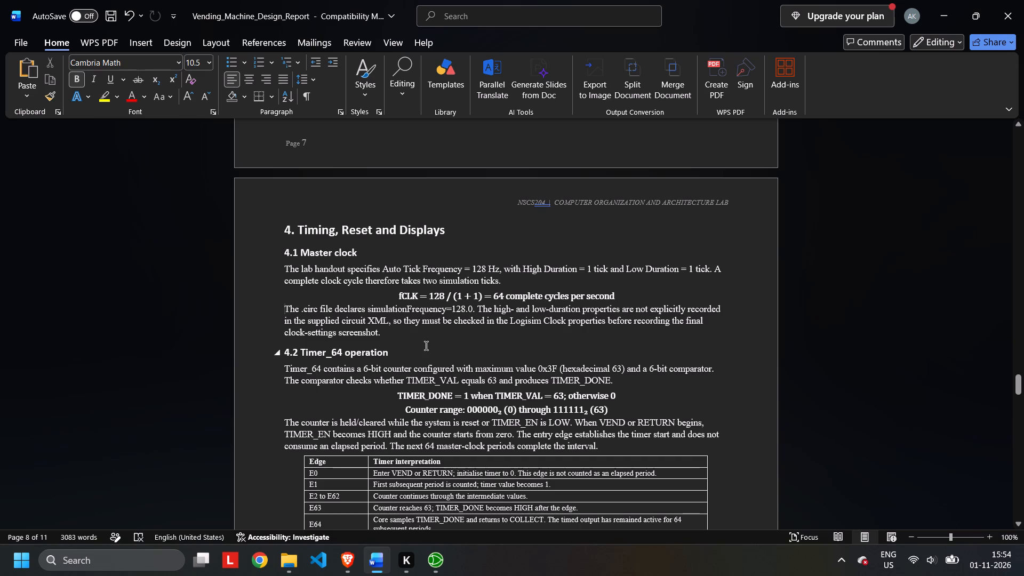
{"action": "left_click_drag", "start_coordinate": [390, 337], "coordinate": [284, 308]}
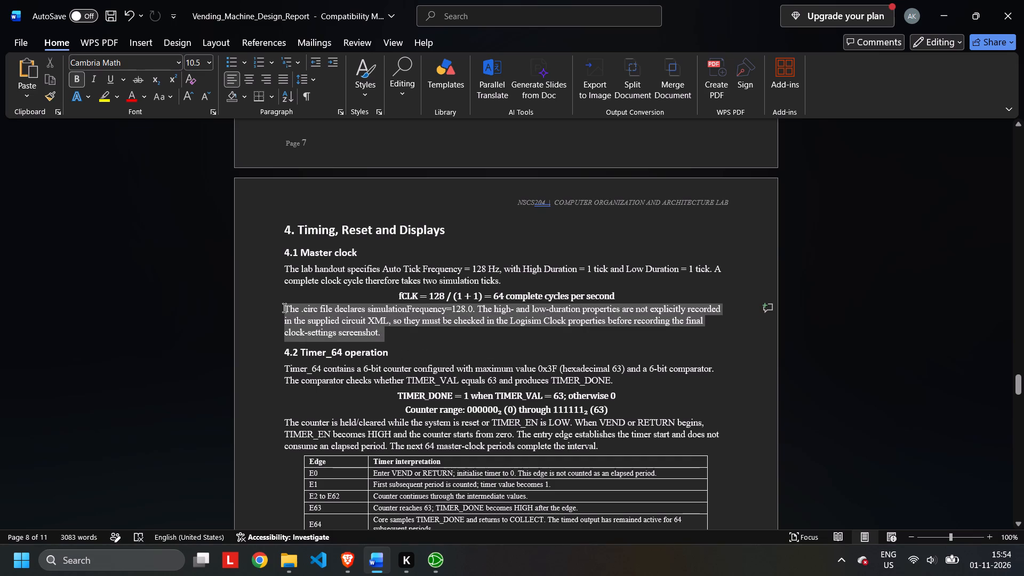
{"action": "left_click_drag", "start_coordinate": [284, 308], "coordinate": [286, 308]}
{"action": "key", "text": "BackSpace"}
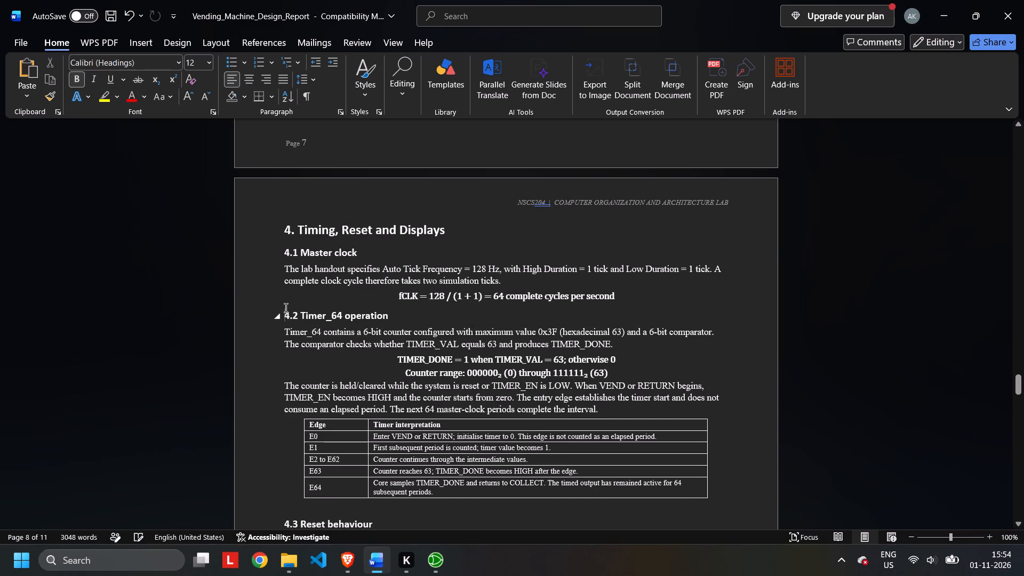
Switch to Logisim-evolution, open the Timer_64 circuit and capture a screenshot of the whole circuit from CLK to TIMER_VAL.
{"action": "left_click", "coordinate": [431, 567]}
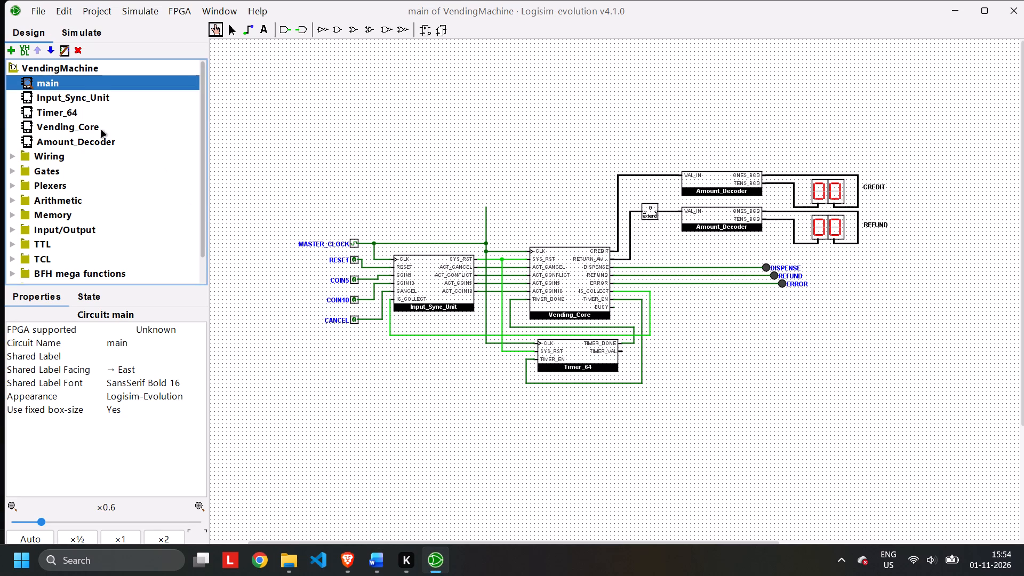
{"action": "double_click", "coordinate": [75, 116]}
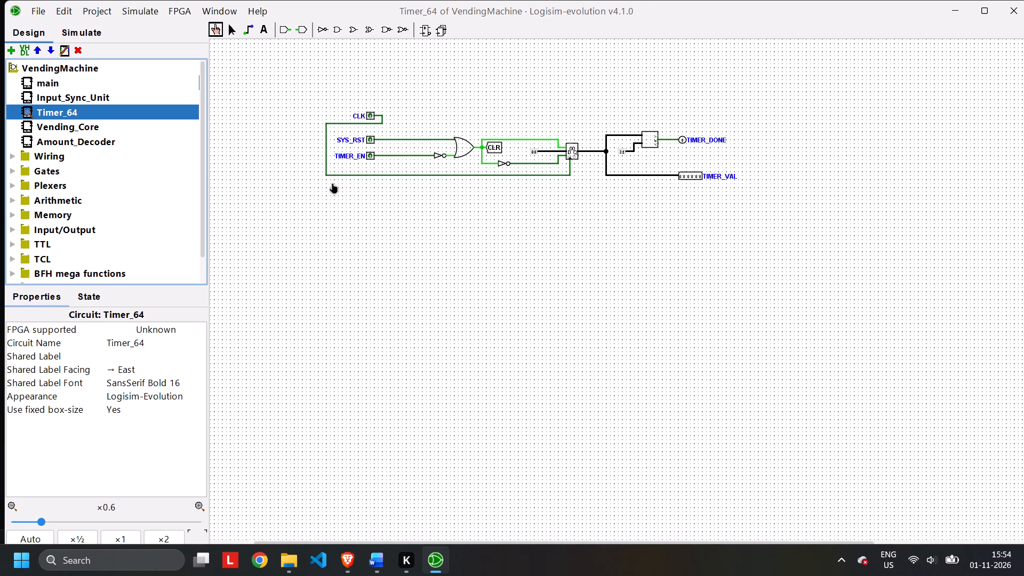
{"action": "scroll", "coordinate": [314, 201], "scroll_direction": "up", "scroll_amount": 5}
{"action": "scroll", "coordinate": [314, 201], "scroll_direction": "down", "scroll_amount": 1, "text": "ctrl"}
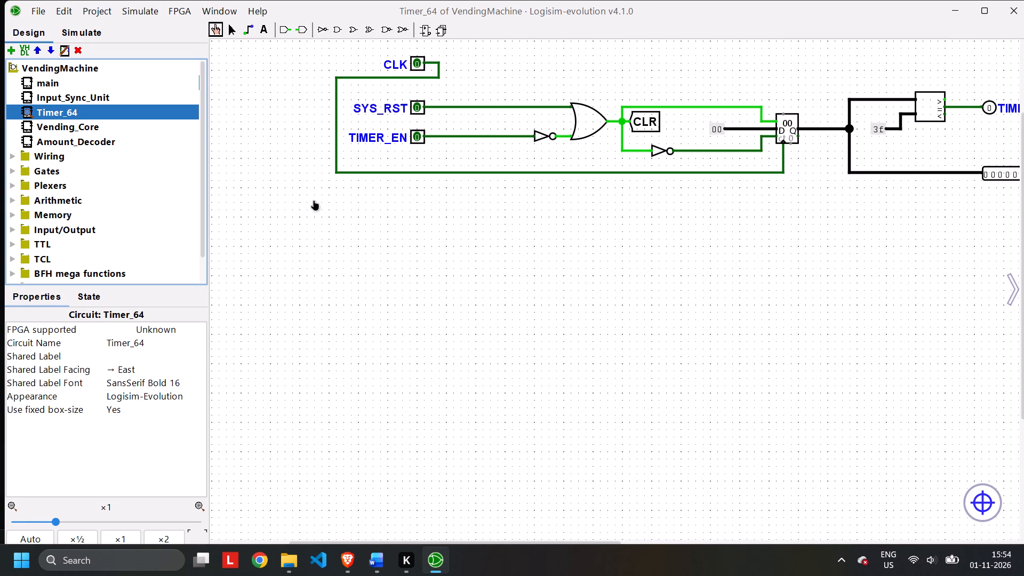
{"action": "scroll", "coordinate": [576, 249], "scroll_direction": "up", "scroll_amount": 2}
{"action": "scroll", "coordinate": [576, 249], "scroll_direction": "down", "scroll_amount": 1, "text": "ctrl"}
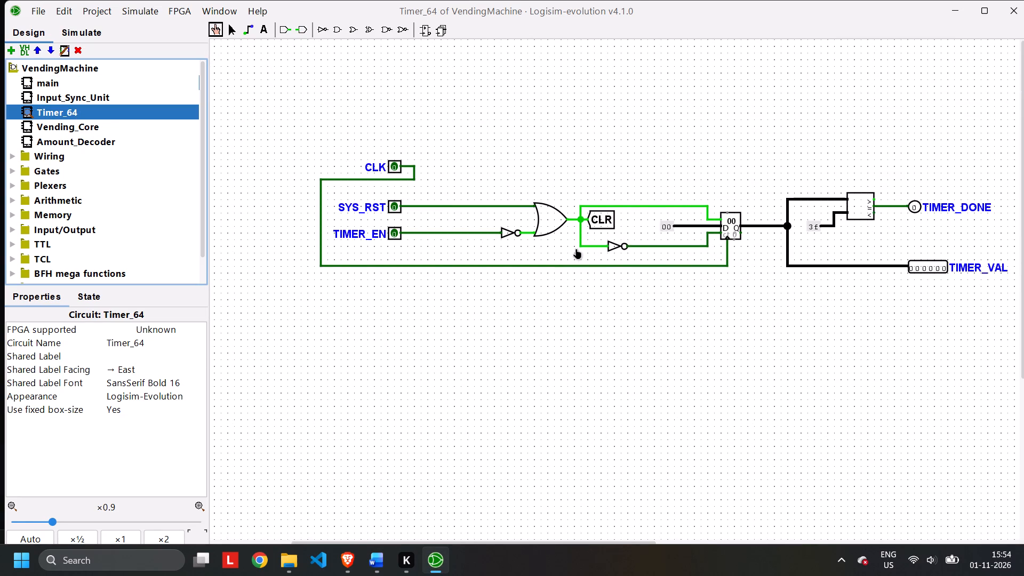
{"action": "scroll", "coordinate": [615, 318], "scroll_direction": "left", "scroll_amount": 1}
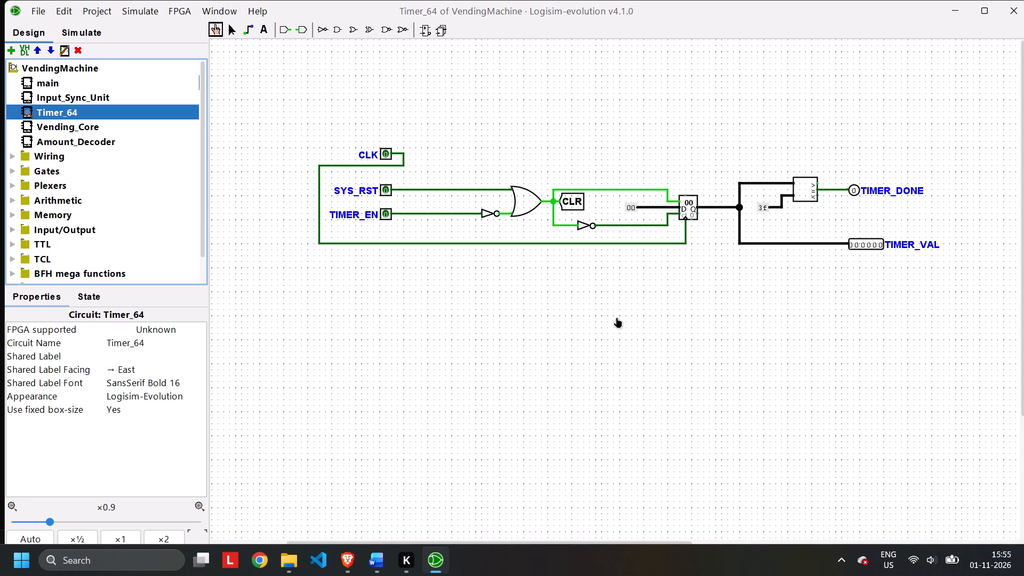
{"action": "key", "text": "Print"}
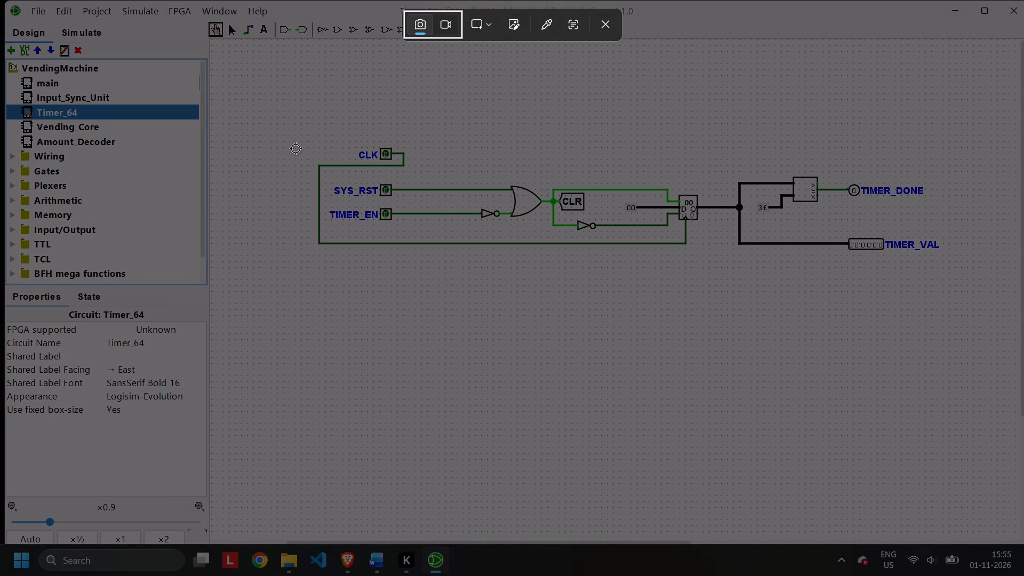
{"action": "left_click_drag", "start_coordinate": [307, 142], "coordinate": [773, 267]}
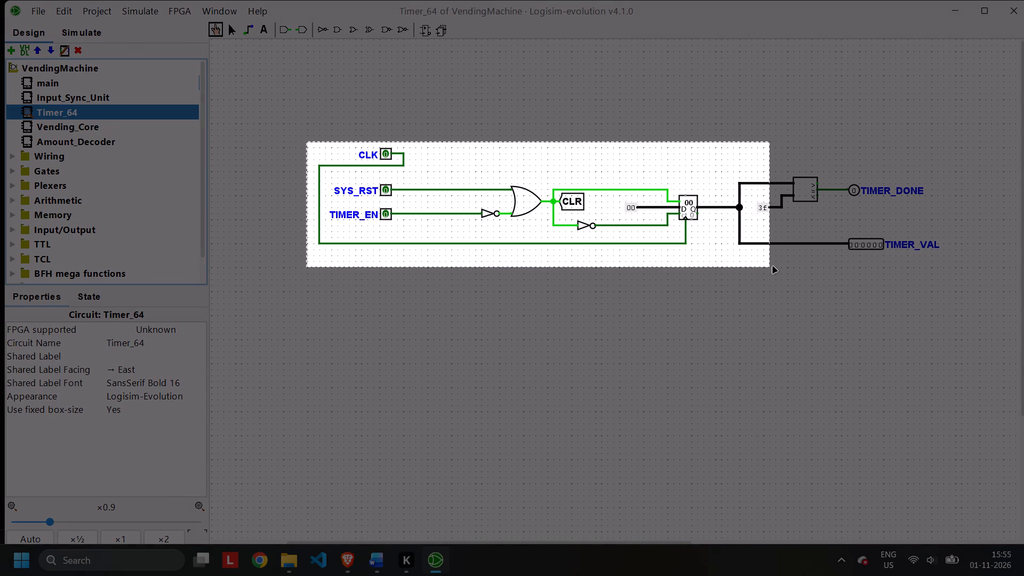
{"action": "left_click_drag", "start_coordinate": [773, 267], "coordinate": [963, 266]}
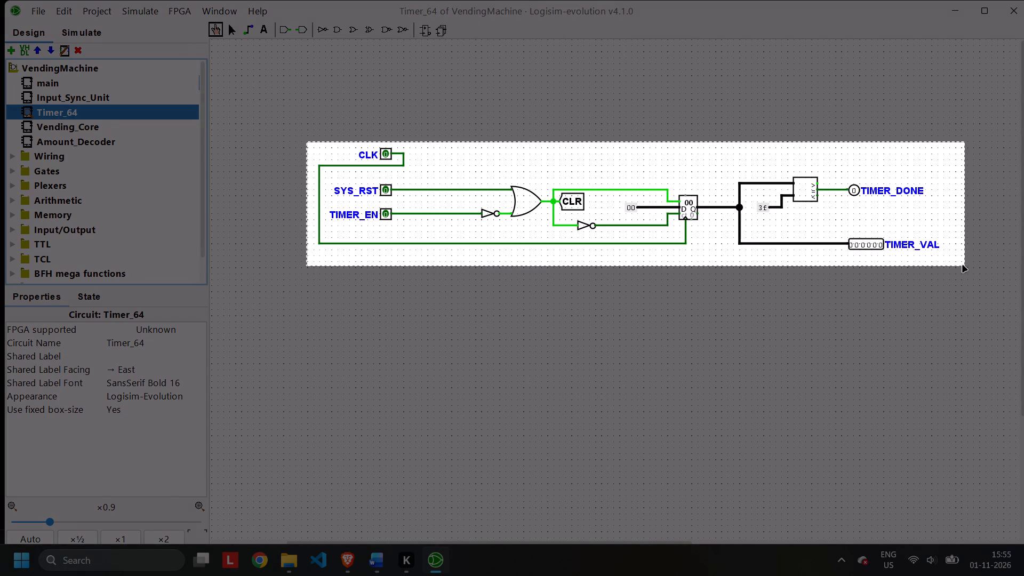
{"action": "left_click_drag", "start_coordinate": [963, 266], "coordinate": [944, 263]}
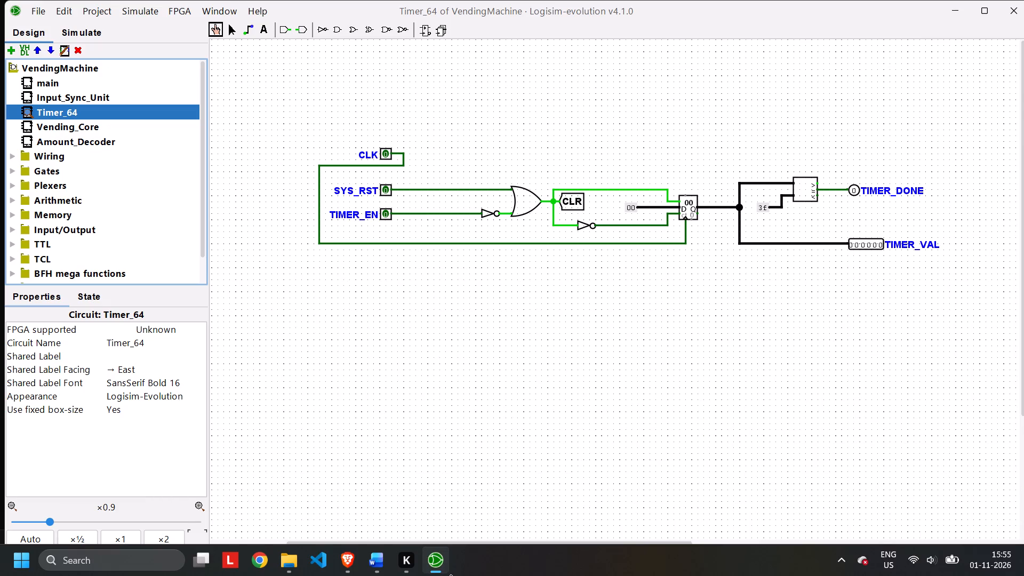
Switch to the Word report and paste the Timer_64 screenshot on a new line below the heading "4. Timing, Reset and Displays".
{"action": "left_click", "coordinate": [366, 560]}
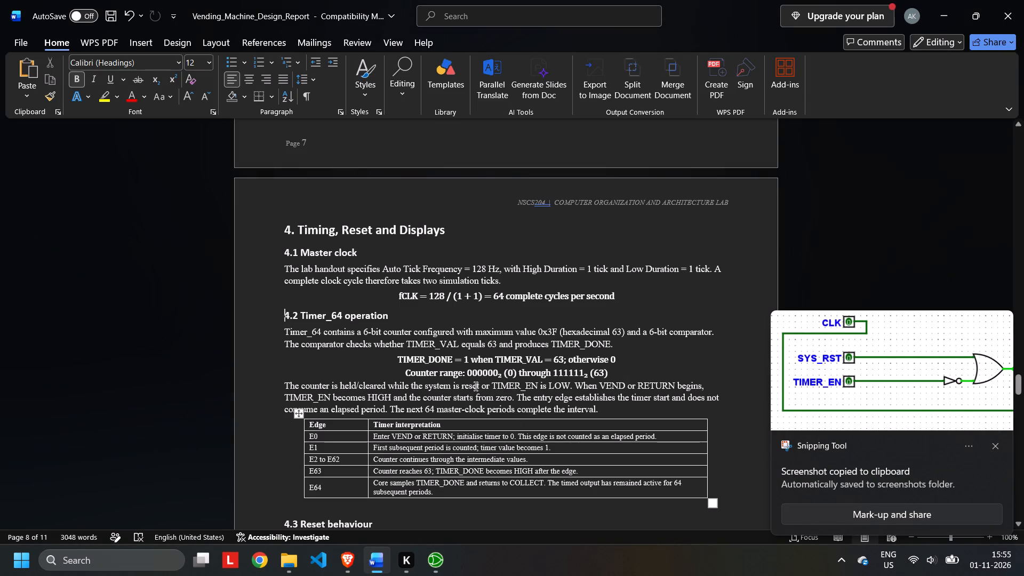
{"action": "left_click", "coordinate": [449, 234]}
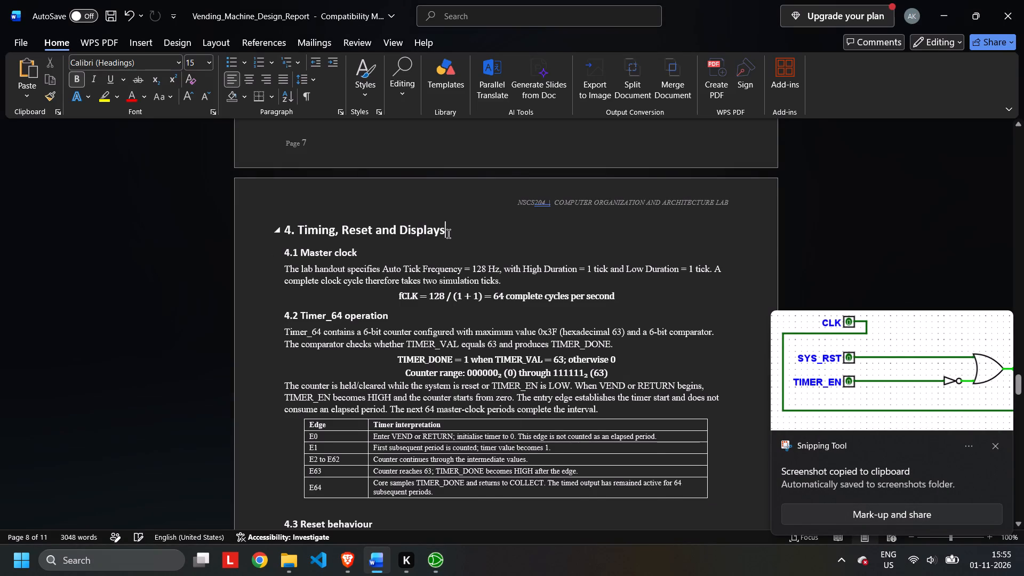
{"action": "key", "text": "Return"}
{"action": "key", "text": "ctrl+v"}
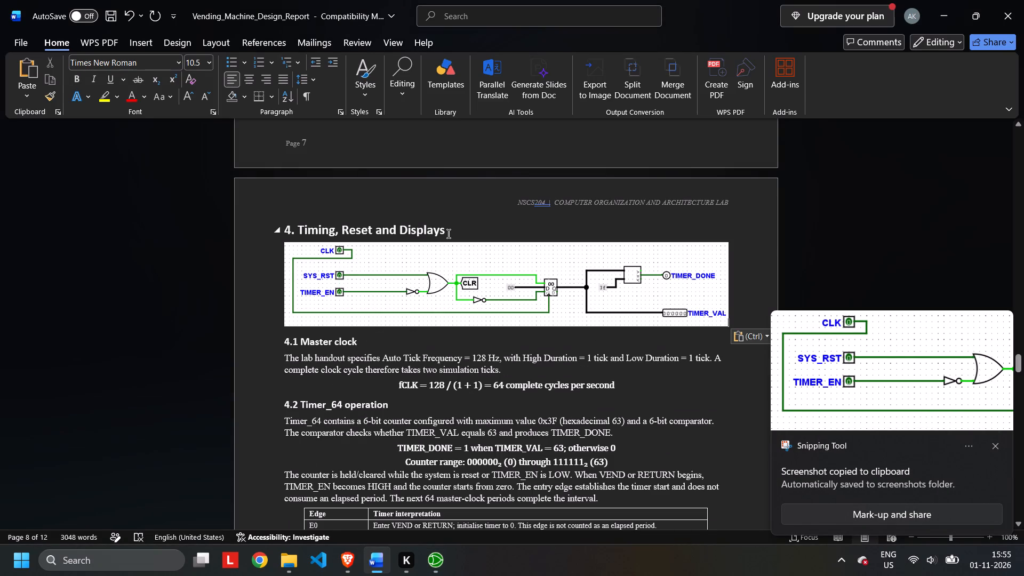
{"action": "scroll", "coordinate": [548, 394], "scroll_direction": "down", "scroll_amount": 1}
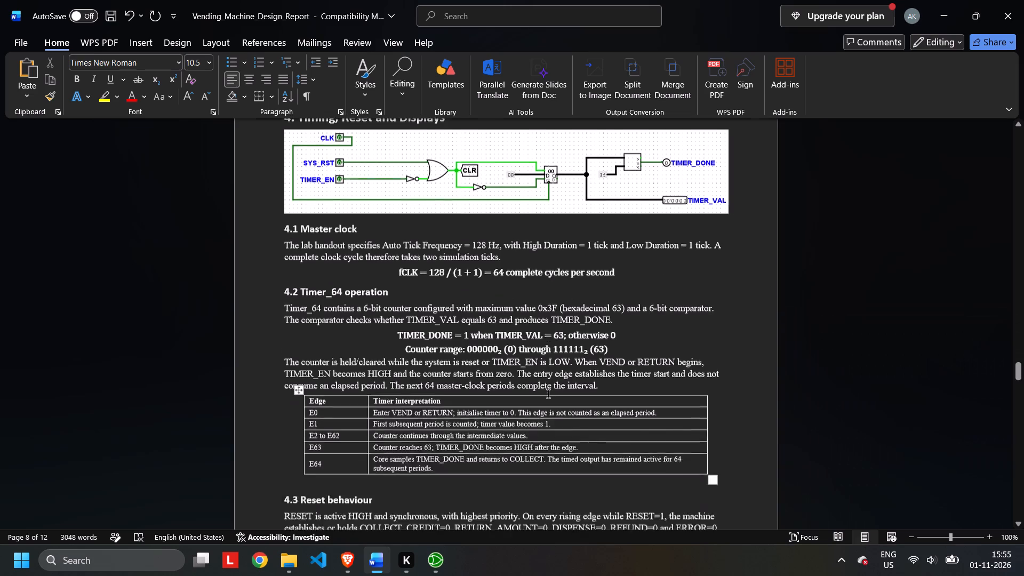
{"action": "scroll", "coordinate": [548, 394], "scroll_direction": "down", "scroll_amount": 2}
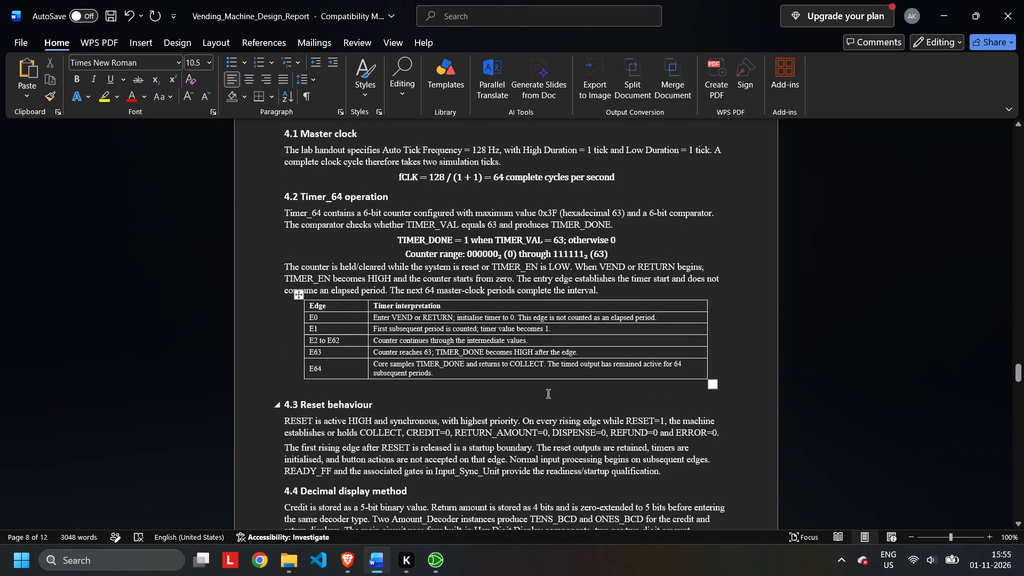
Switch to Brave and watch the BMIC 2026 Day 3 YouTube stream.
{"action": "left_click", "coordinate": [348, 566]}
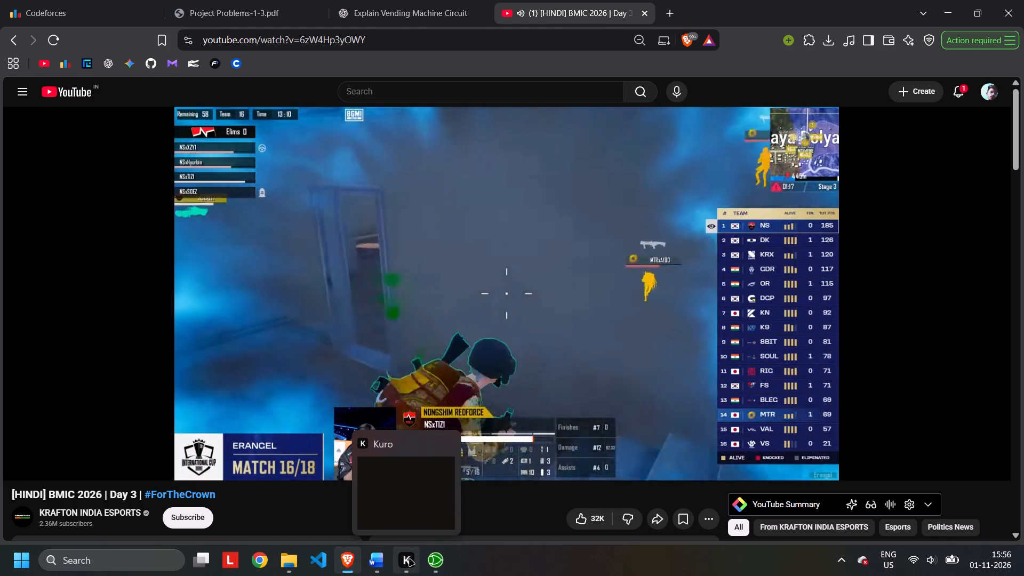
Return to the Word report, delete the Edge / Timer interpretation table from section 4.2, and add a blank line before section 4.3.
{"action": "left_click", "coordinate": [380, 564]}
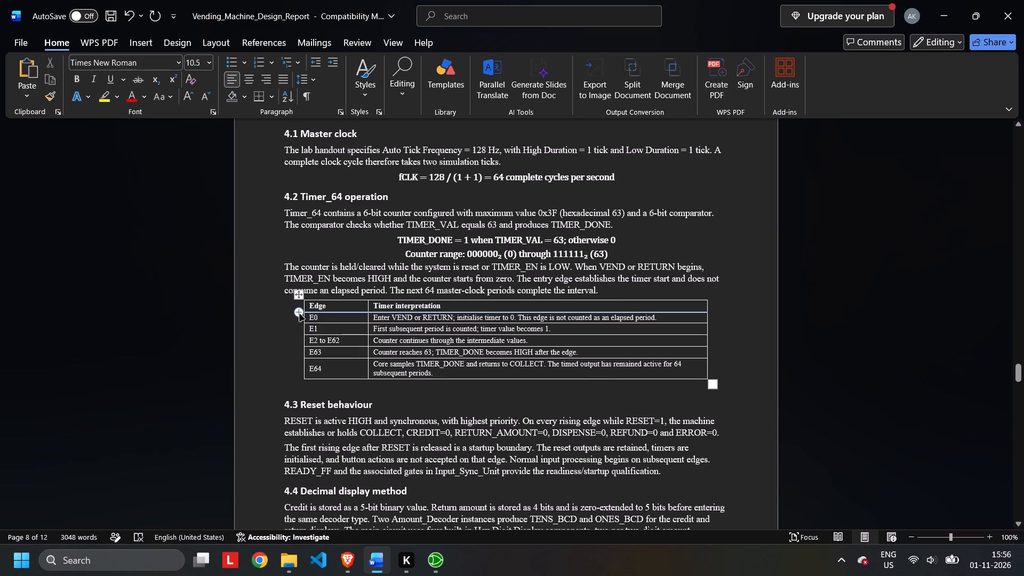
{"action": "left_click_drag", "start_coordinate": [290, 301], "coordinate": [595, 382]}
{"action": "key", "text": "BackSpace"}
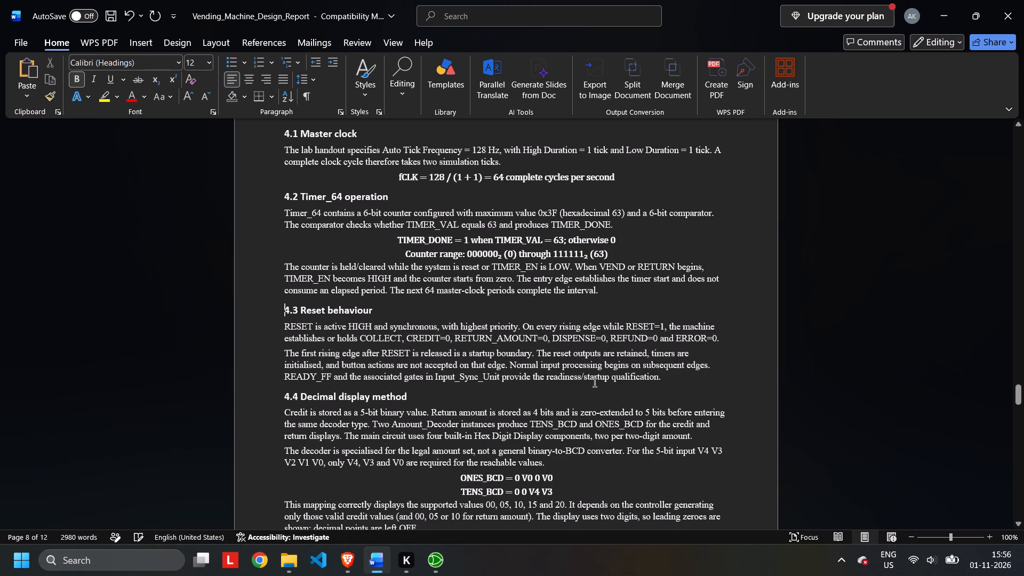
{"action": "key", "text": "Return"}
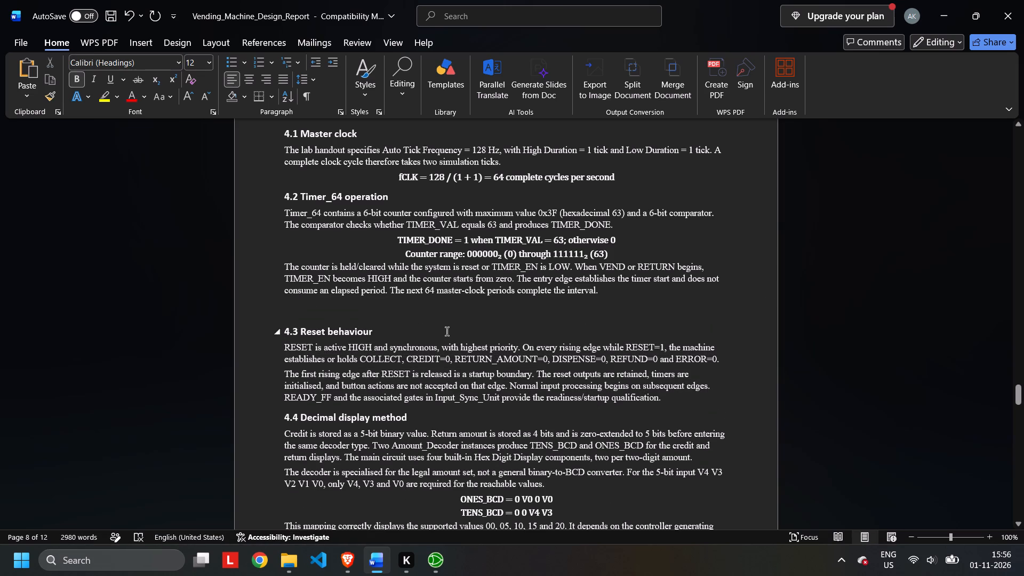
Set the font size of the Auto Tick Frequency paragraph under 4.1 Master clock to 12.
{"action": "left_click_drag", "start_coordinate": [285, 154], "coordinate": [495, 173]}
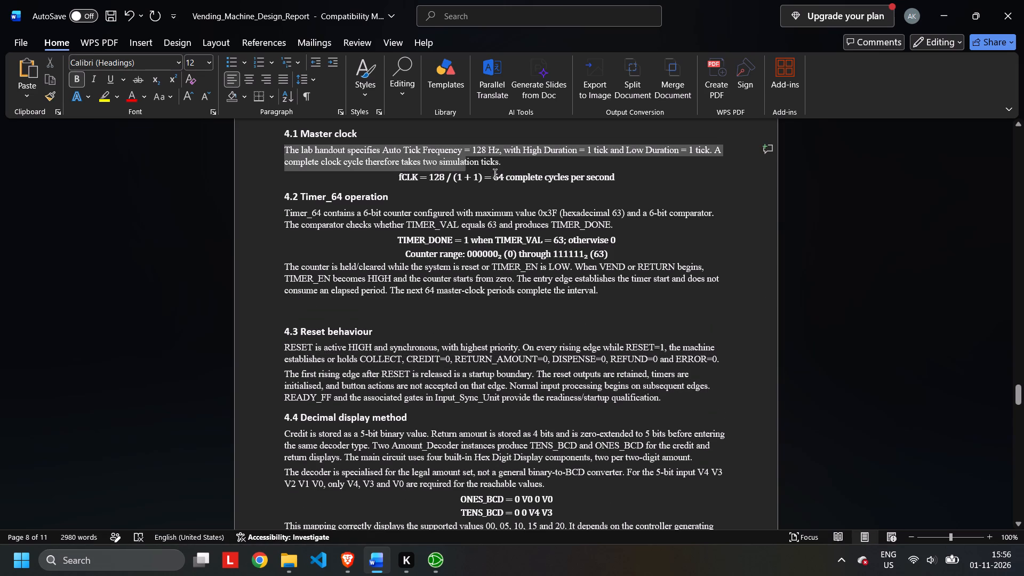
{"action": "left_click_drag", "start_coordinate": [495, 173], "coordinate": [503, 164]}
{"action": "left_click", "coordinate": [605, 124]}
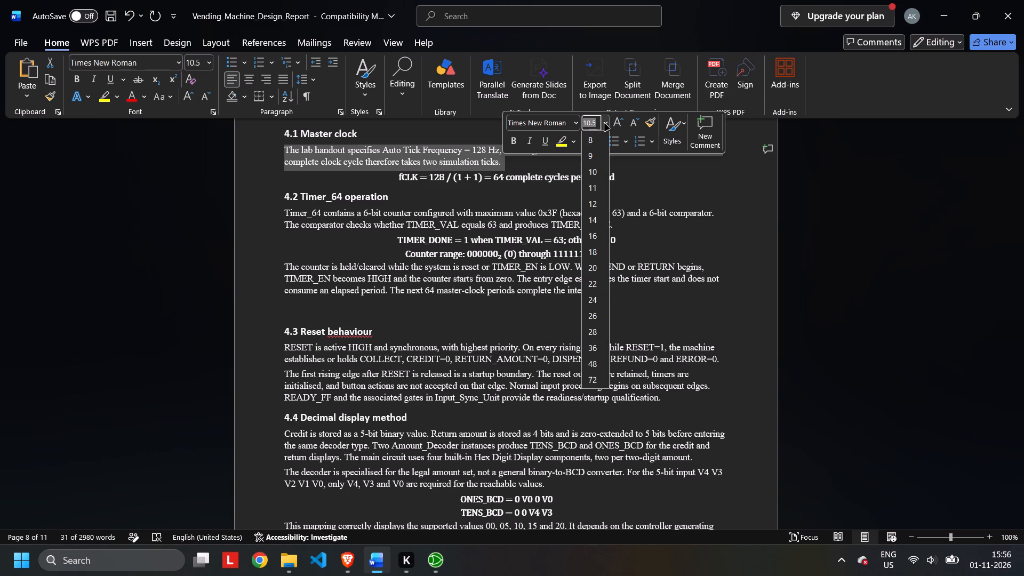
{"action": "left_click", "coordinate": [596, 200]}
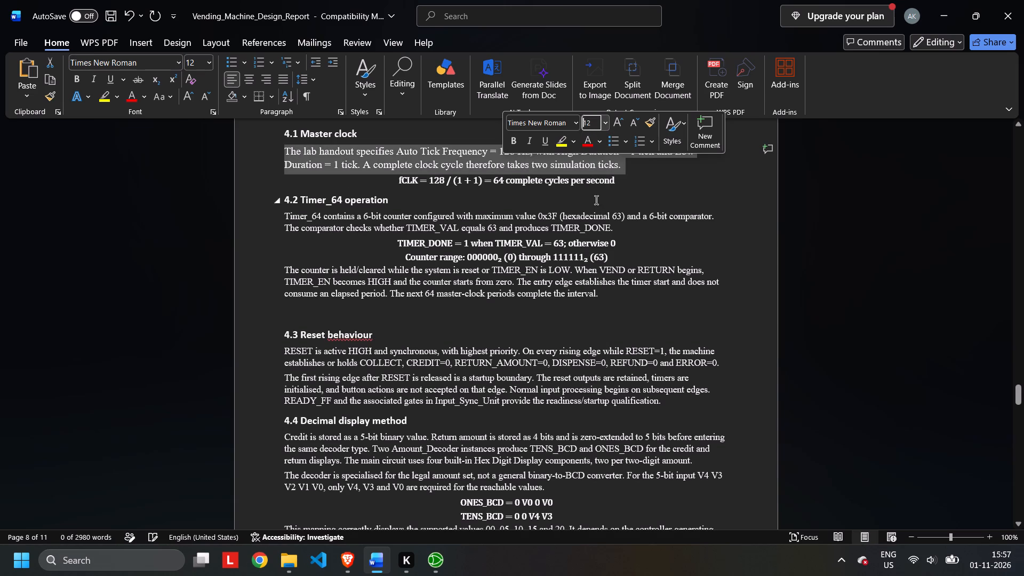
Delete the opening sentence about the 6-bit counter and comparator from section 4.2 Timer_64 operation.
{"action": "left_click", "coordinate": [498, 189]}
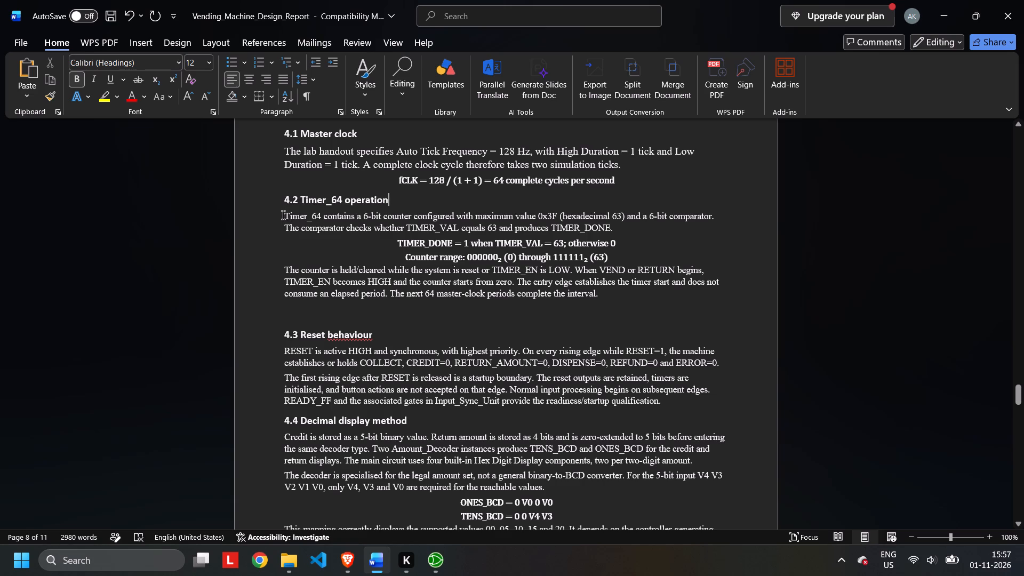
{"action": "left_click_drag", "start_coordinate": [285, 216], "coordinate": [713, 216]}
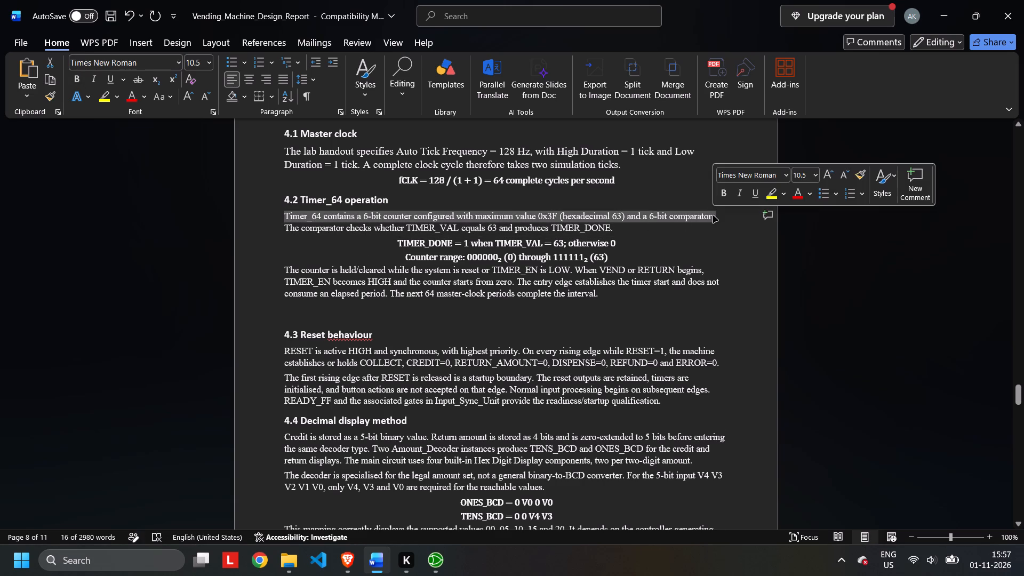
{"action": "key", "text": "BackSpace"}
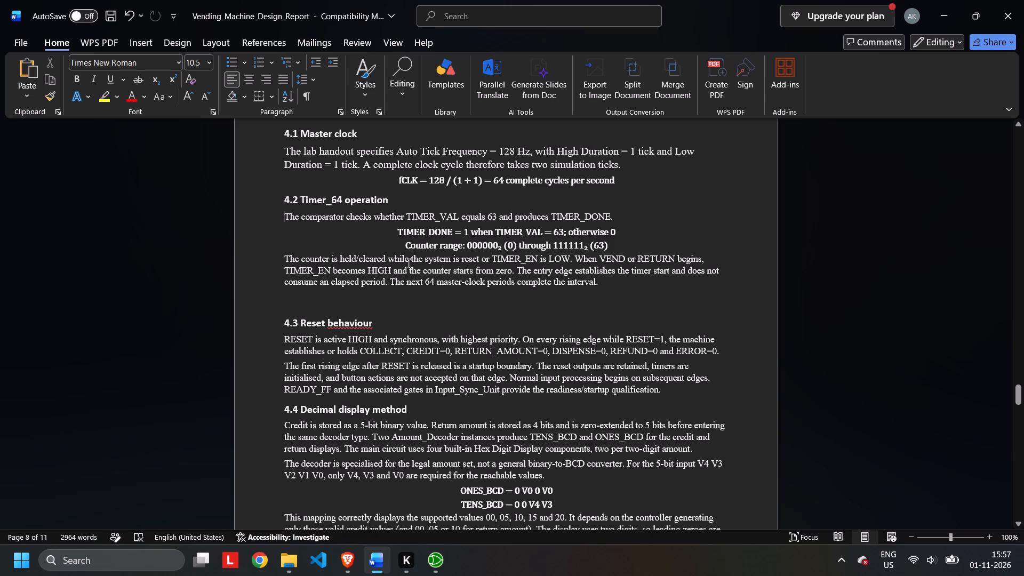
Remove the centring from the TIMER_DONE and Counter range lines in section 4.2 so both start at the left margin.
{"action": "left_click", "coordinate": [398, 235]}
{"action": "key", "text": "BackSpace"}
{"action": "key", "text": "Down"}
{"action": "key", "text": "BackSpace"}
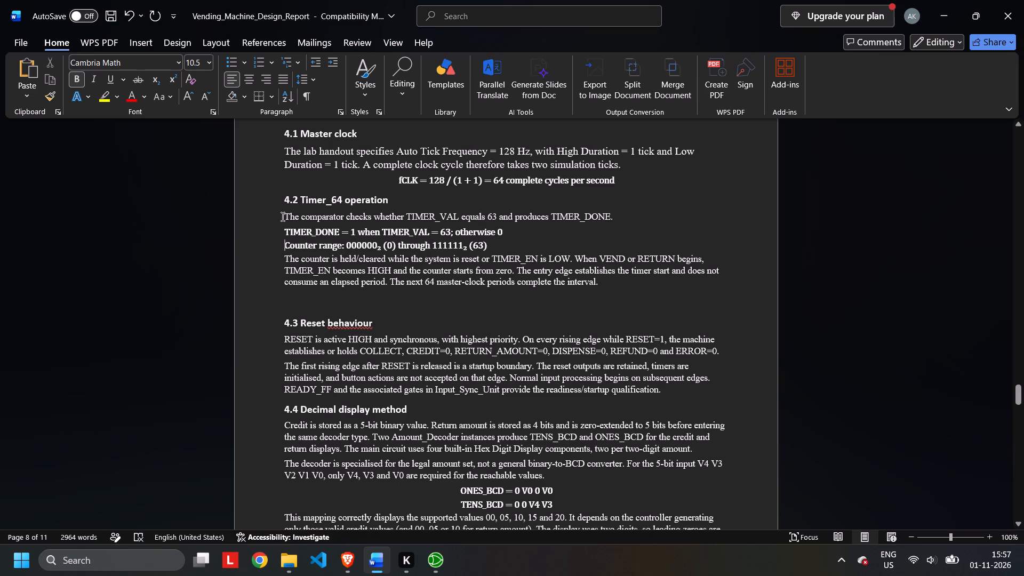
Set the font size of all body text under 4.2 Timer_64 operation to 12.
{"action": "left_click_drag", "start_coordinate": [283, 217], "coordinate": [624, 284]}
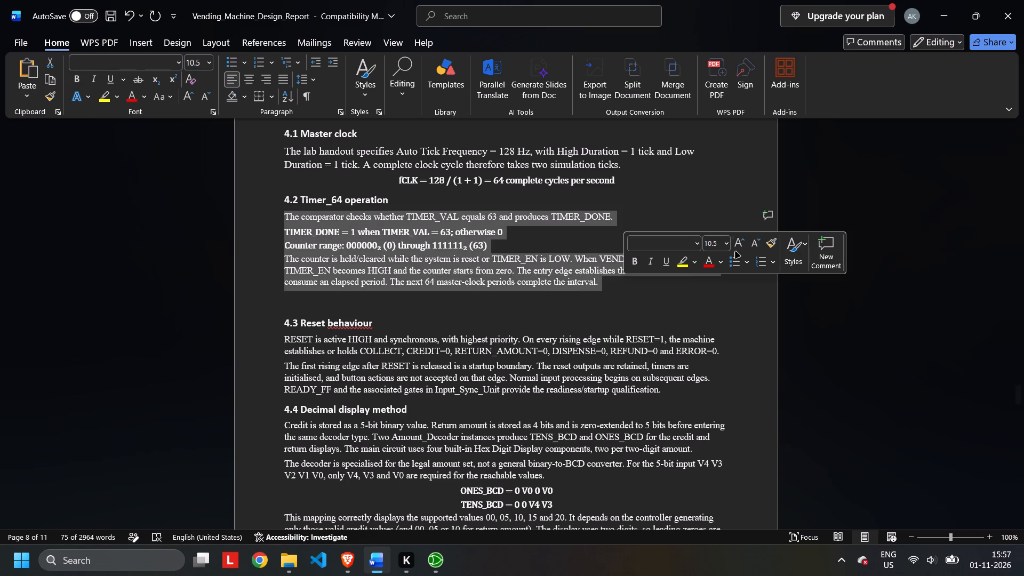
{"action": "left_click", "coordinate": [727, 246]}
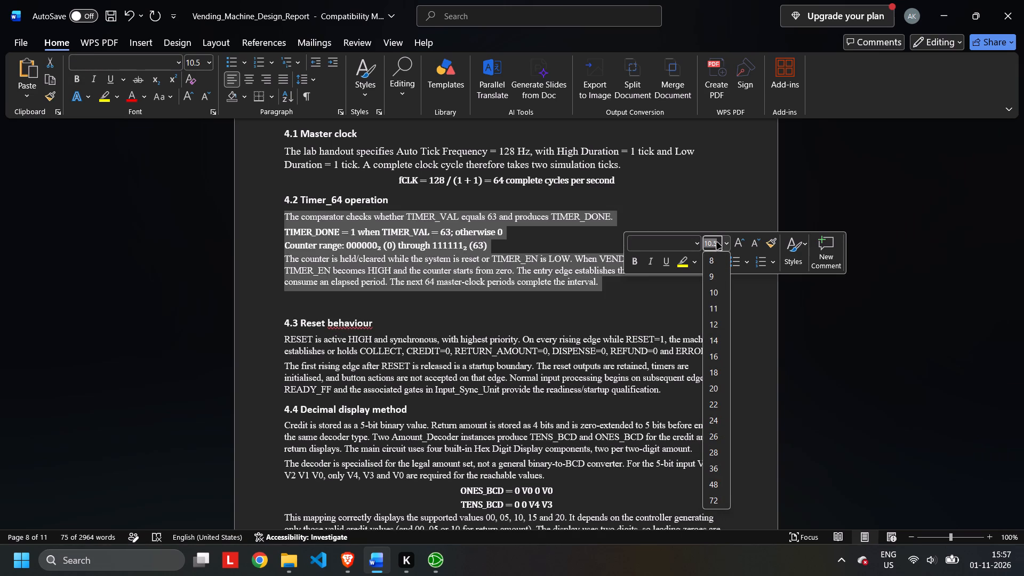
{"action": "left_click", "coordinate": [716, 325]}
{"action": "left_click", "coordinate": [482, 318]}
{"action": "scroll", "coordinate": [482, 318], "scroll_direction": "down", "scroll_amount": 1}
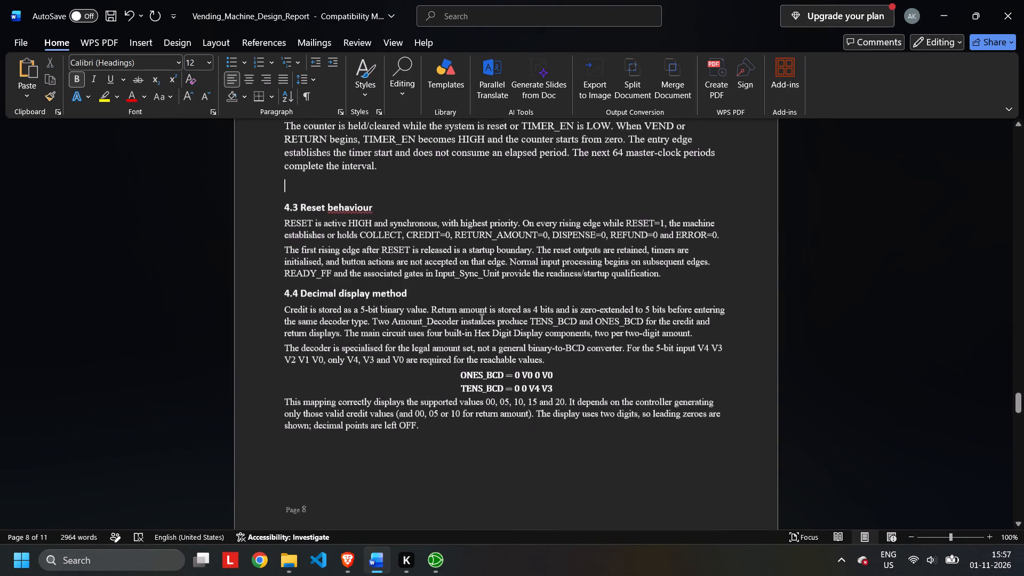
{"action": "scroll", "coordinate": [482, 318], "scroll_direction": "down", "scroll_amount": 1}
Switch to Brave and view the BMIC 2026 Day 3 YouTube stream.
{"action": "left_click", "coordinate": [351, 566]}
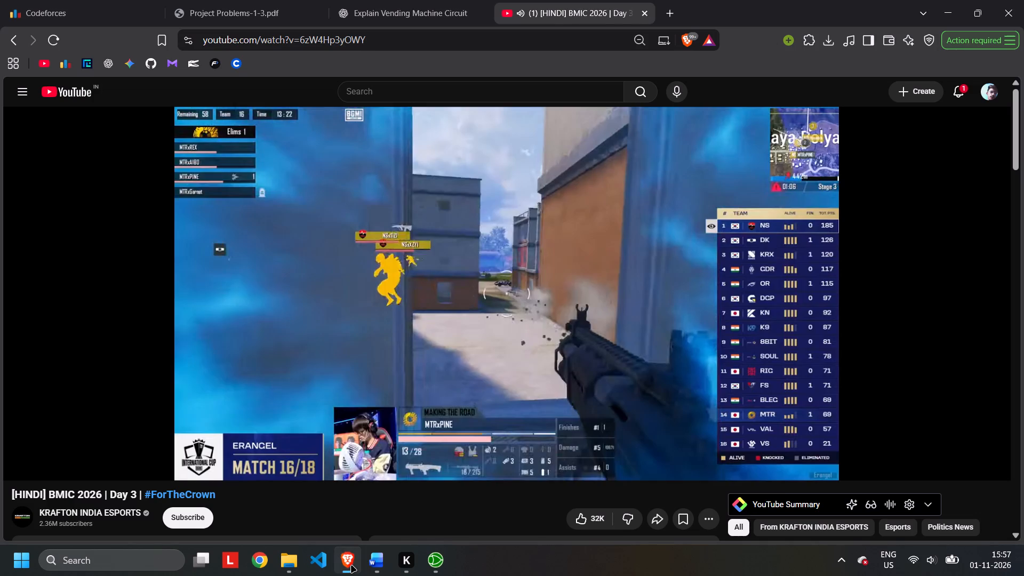
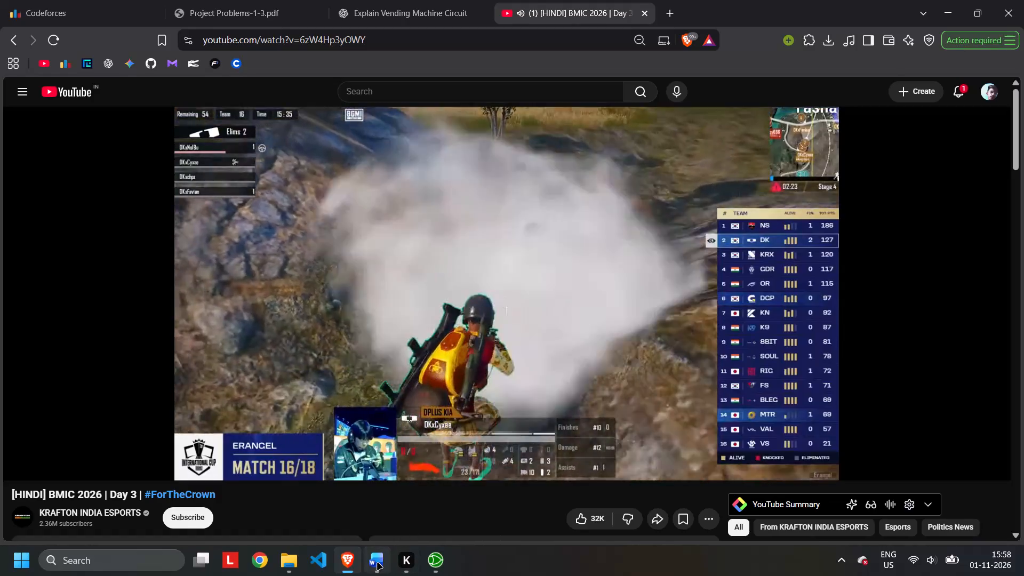
Switch to Word and review sections 4.1 to 4.4 of the report, covering timing, reset behaviour and decimal display.
{"action": "left_click", "coordinate": [378, 563]}
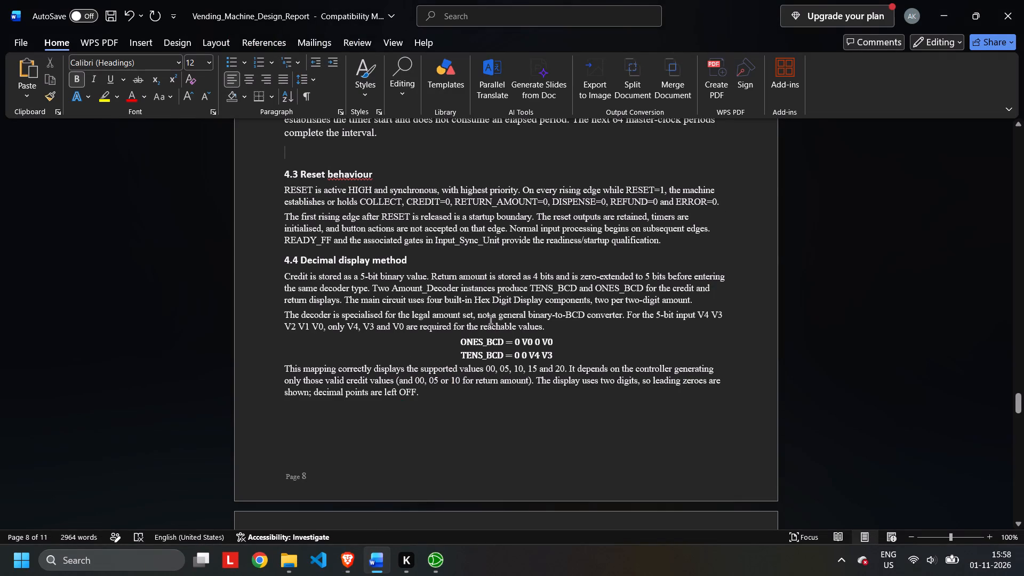
{"action": "scroll", "coordinate": [491, 319], "scroll_direction": "down", "scroll_amount": 3}
{"action": "scroll", "coordinate": [491, 319], "scroll_direction": "up", "scroll_amount": 8}
{"action": "scroll", "coordinate": [491, 319], "scroll_direction": "down", "scroll_amount": 2}
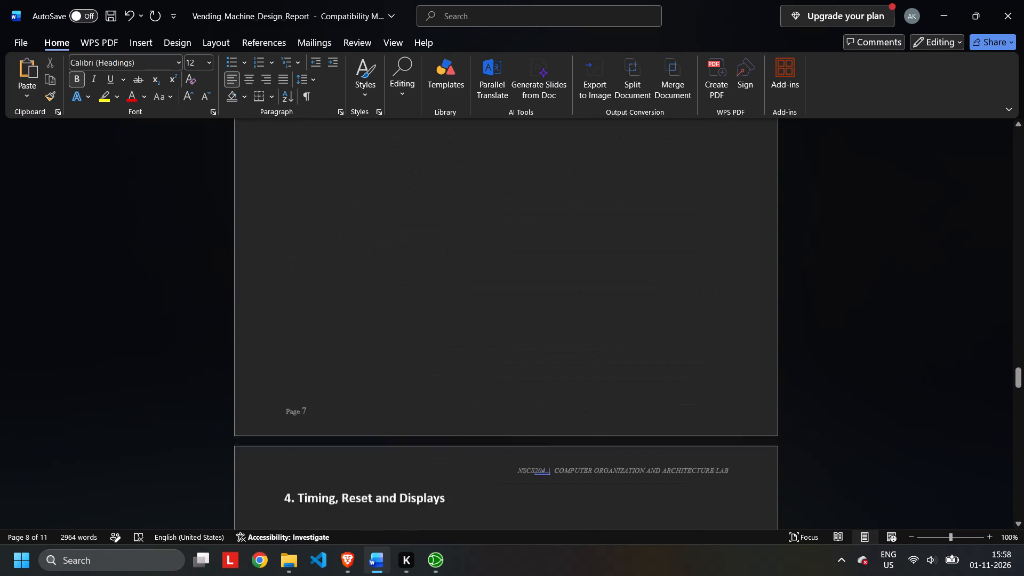
{"action": "scroll", "coordinate": [491, 319], "scroll_direction": "down", "scroll_amount": 4}
{"action": "scroll", "coordinate": [491, 319], "scroll_direction": "right", "scroll_amount": 1}
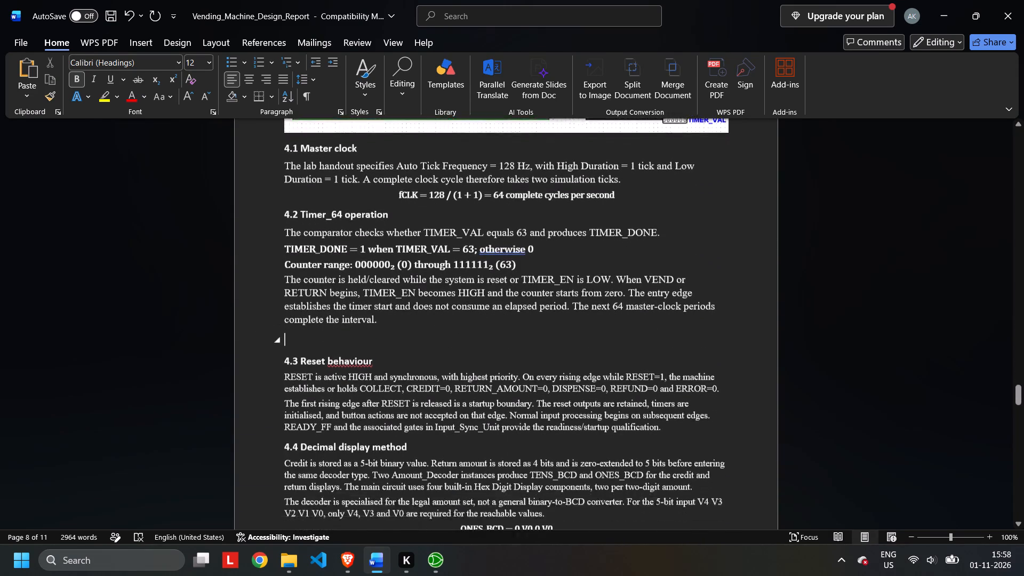
{"action": "scroll", "coordinate": [491, 319], "scroll_direction": "right", "scroll_amount": 2}
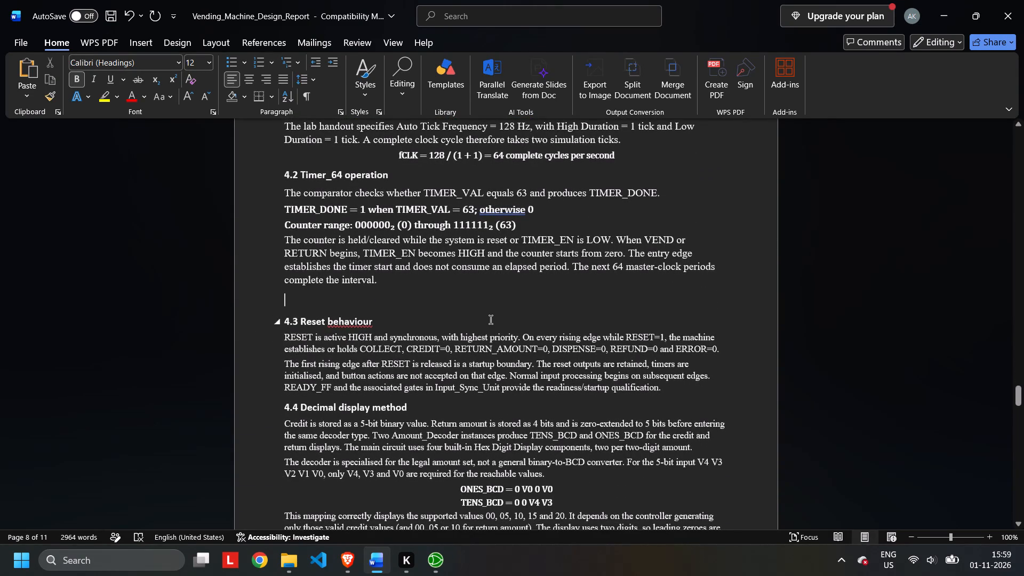
{"action": "scroll", "coordinate": [491, 319], "scroll_direction": "right", "scroll_amount": 1}
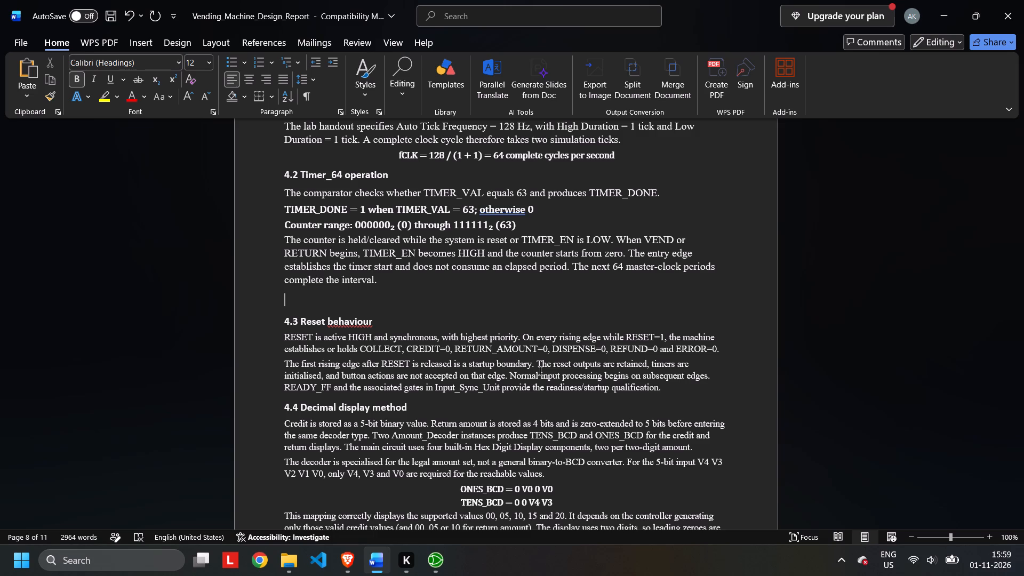
Switch to Logisim-evolution, inspect the Vending_Core and Amount_Decoder circuits, and return to the report in Word.
{"action": "left_click", "coordinate": [348, 565]}
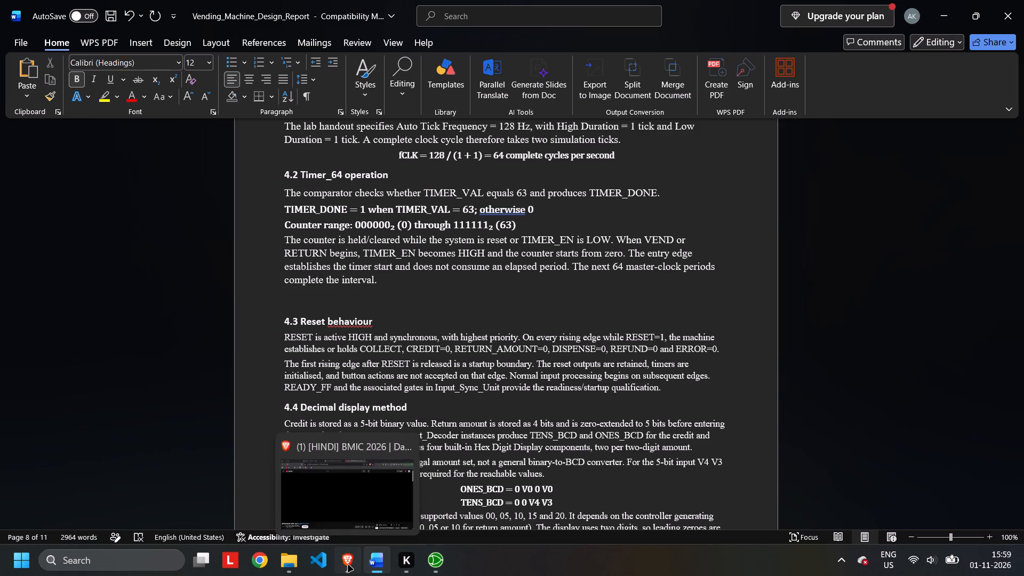
{"action": "left_click", "coordinate": [433, 575]}
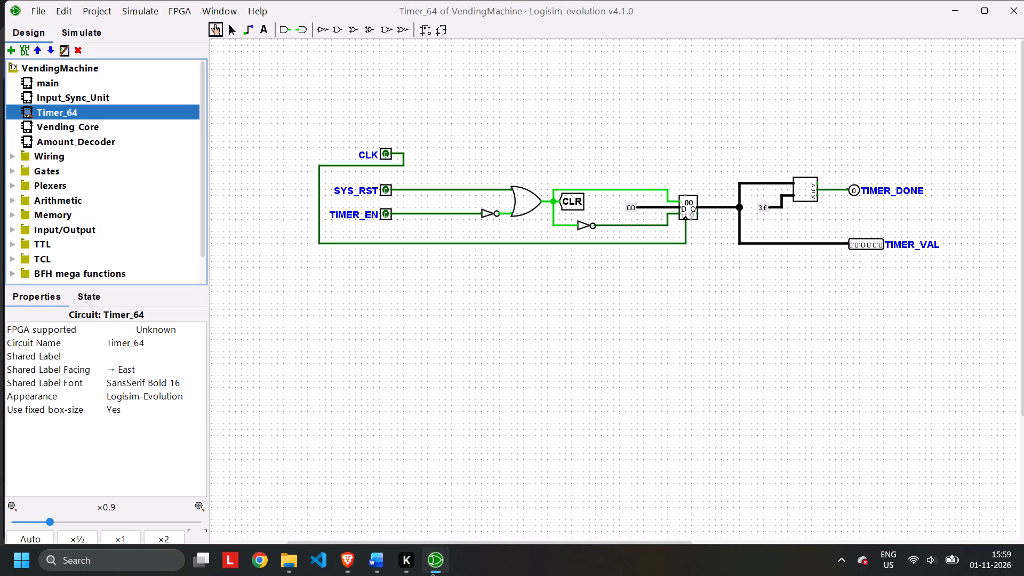
{"action": "double_click", "coordinate": [85, 130]}
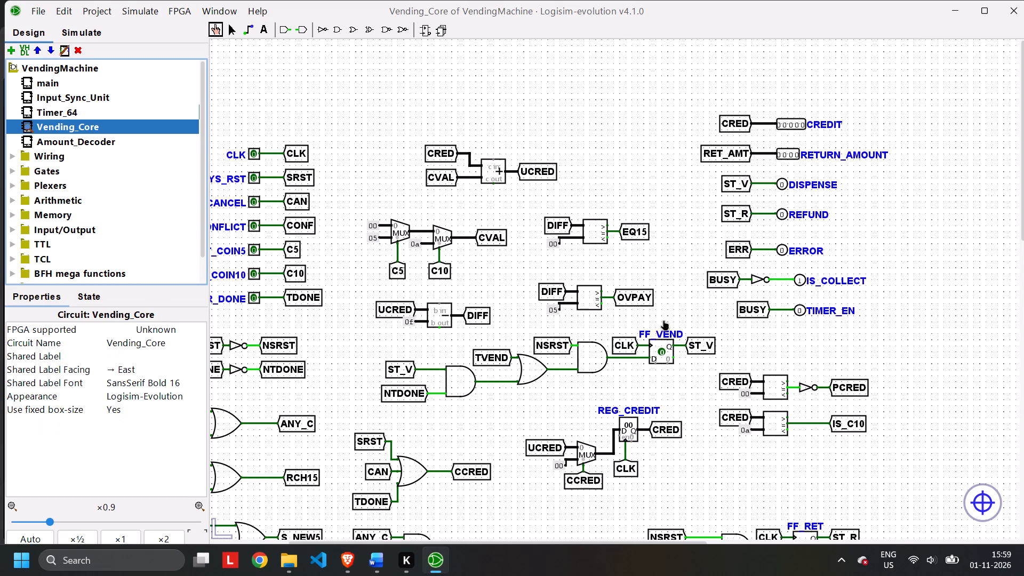
{"action": "scroll", "coordinate": [716, 353], "scroll_direction": "down", "scroll_amount": 4, "text": "ctrl"}
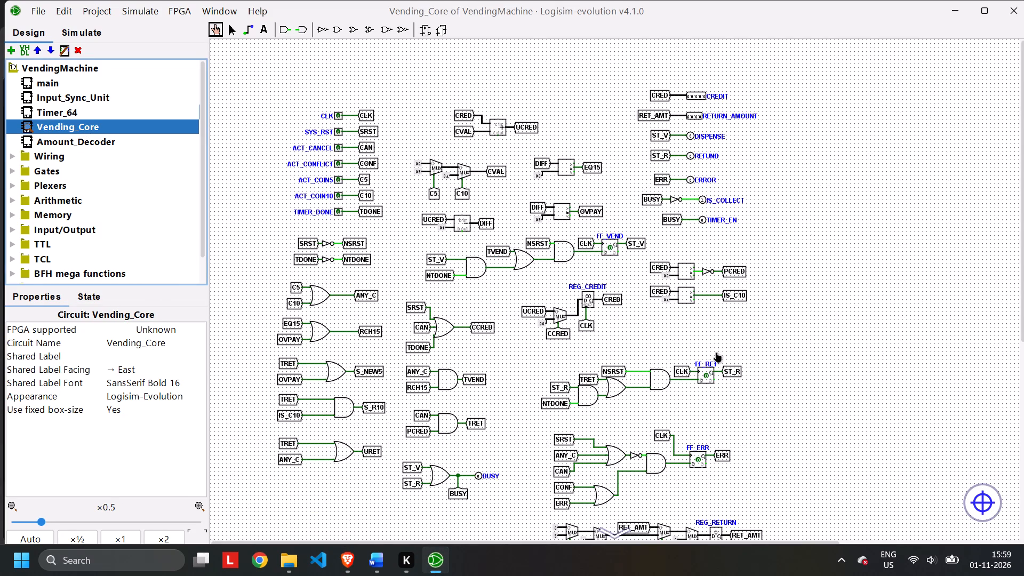
{"action": "double_click", "coordinate": [109, 146]}
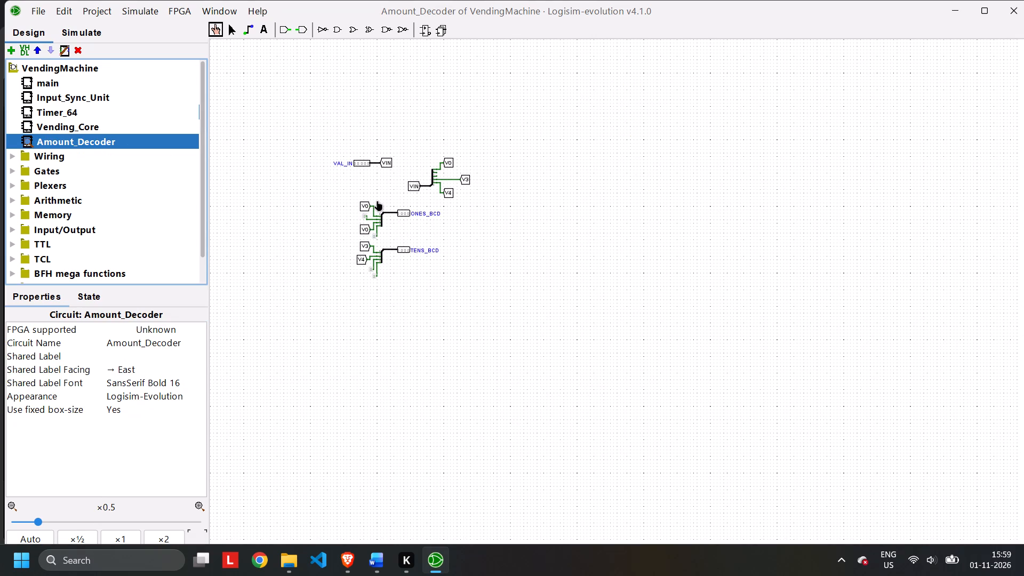
{"action": "left_click", "coordinate": [375, 558]}
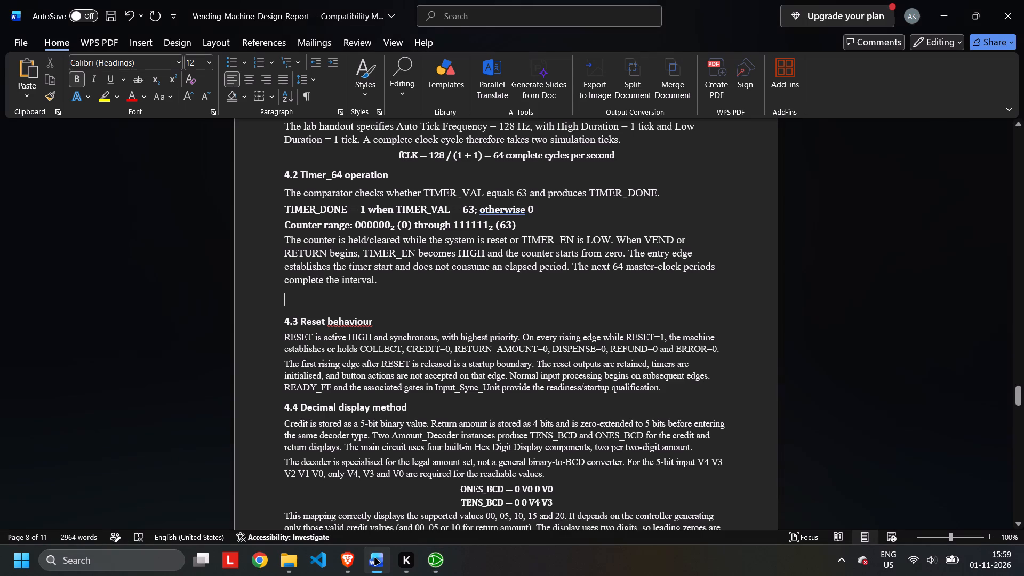